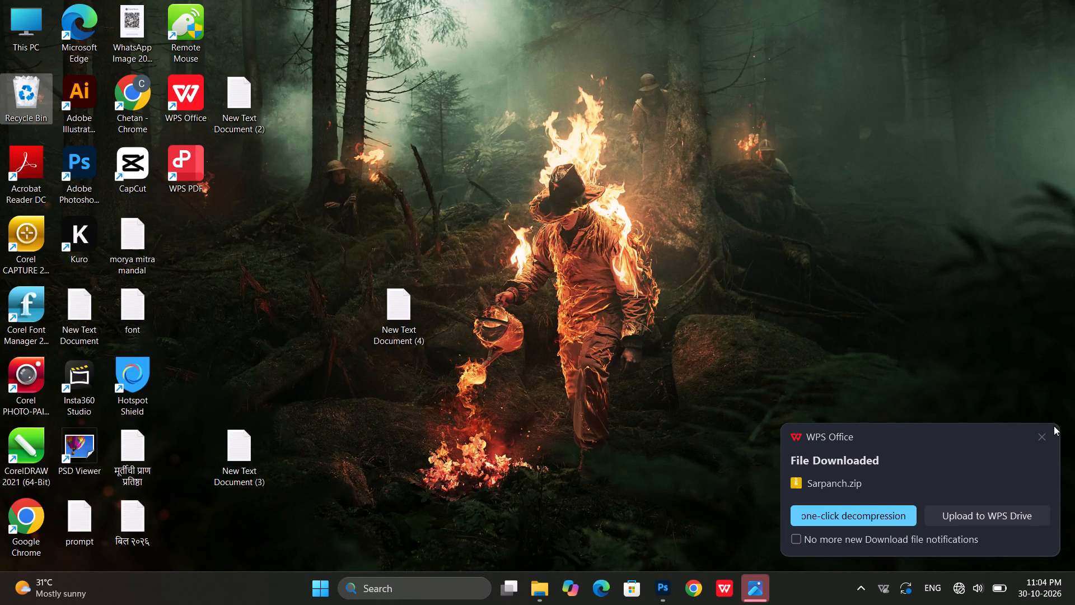
Dismiss the Sarpanch.zip download notification and close the video preview window.
left_click(1034, 430)
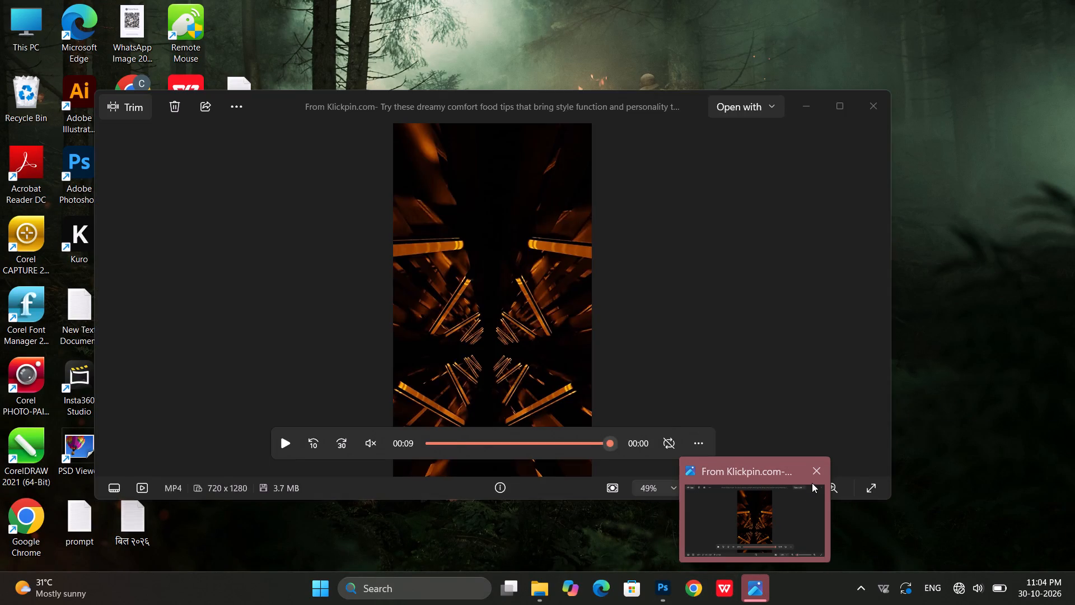
left_click(816, 477)
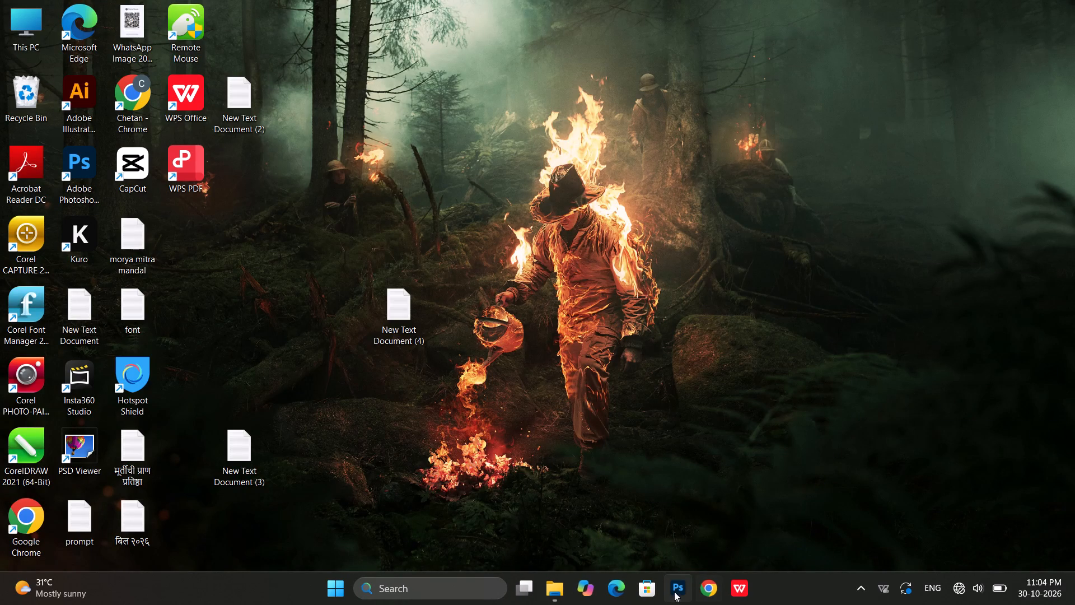
Switch to Photoshop and save the Recensa logo artboards in Downloads as recensa 1-Recovered in Photoshop format with layers.
left_click(671, 591)
left_click(572, 403)
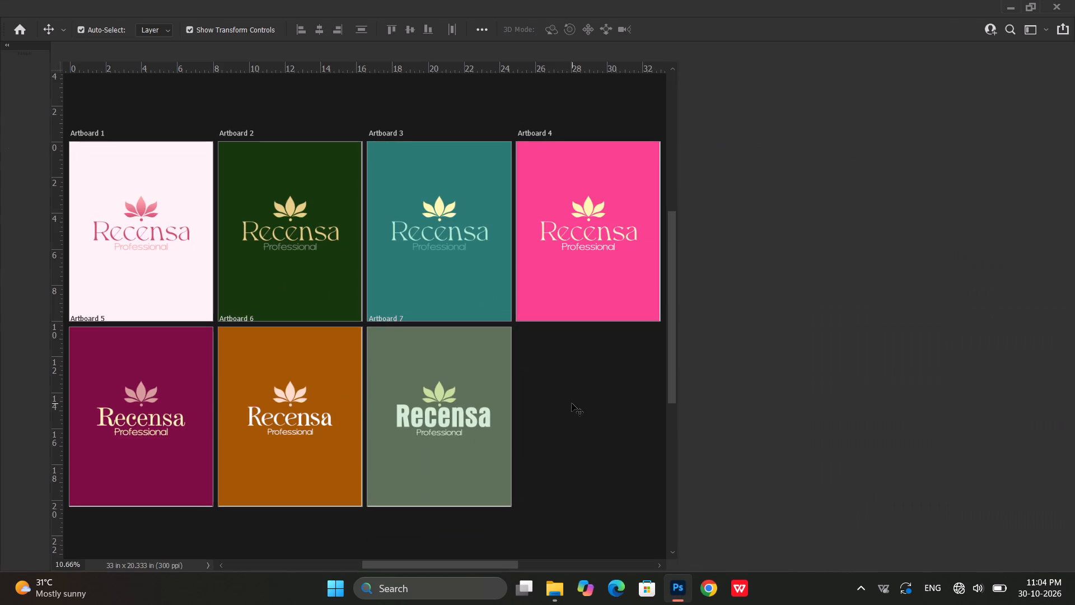
key("ctrl+s")
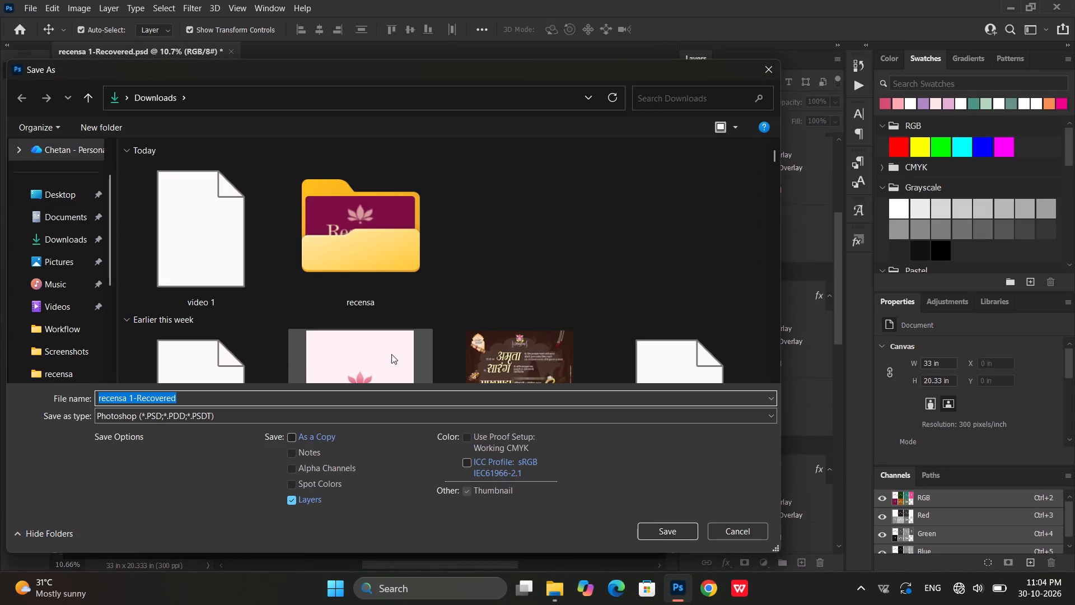
key("Return")
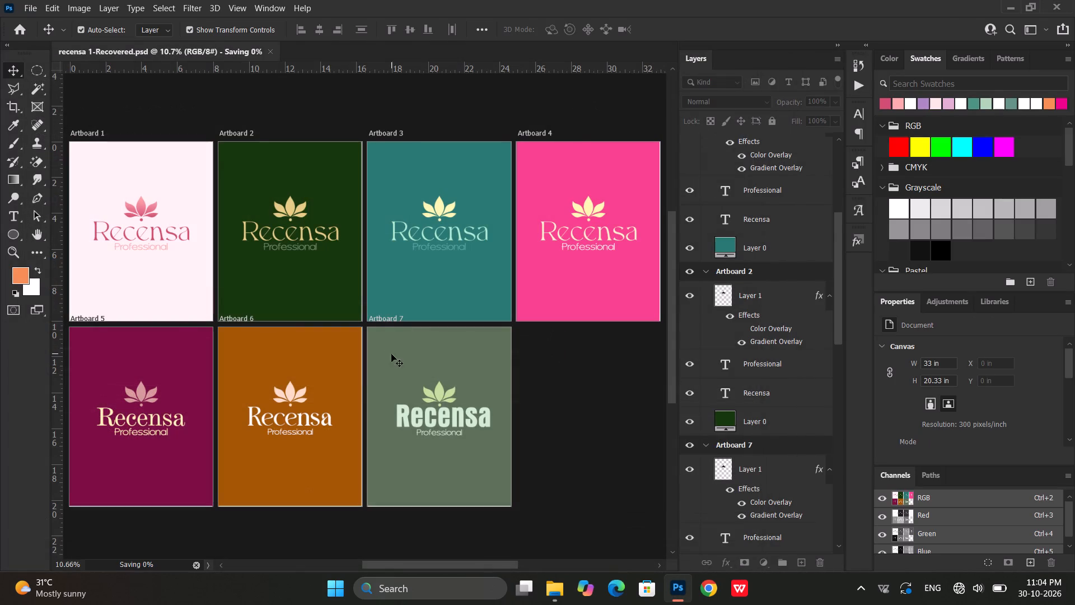
Close the Recensa logo document and exit Photoshop.
left_click(391, 354)
scroll(391, 354, "down", 1)
scroll(1074, 0, "right", 1)
left_click(1072, 0)
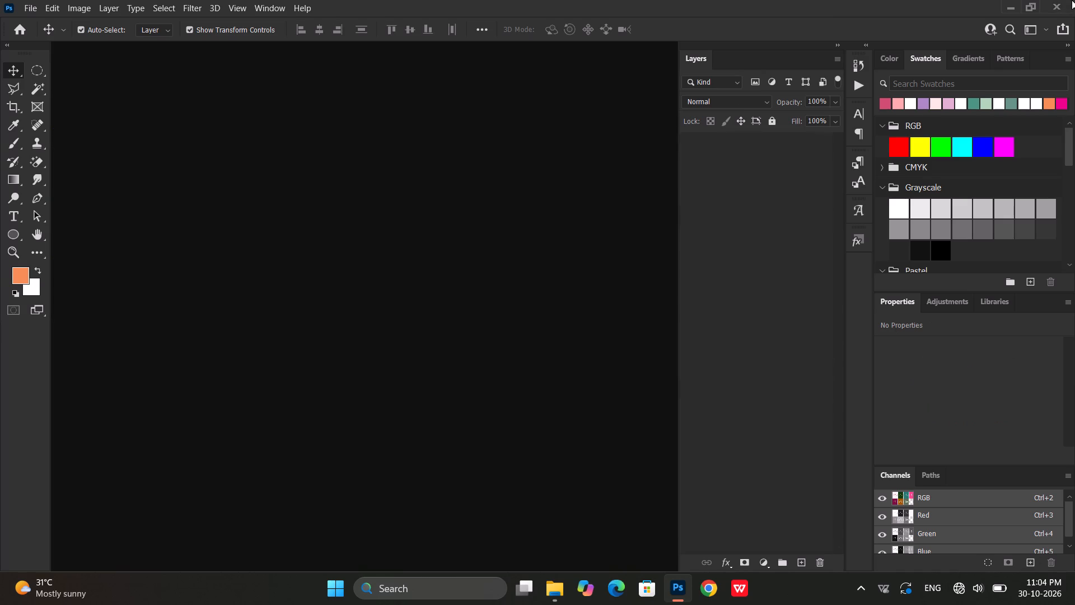
In File Explorer, search the Downloads folder for "oct" and open the oct 17 Photoshop file.
left_click(539, 587)
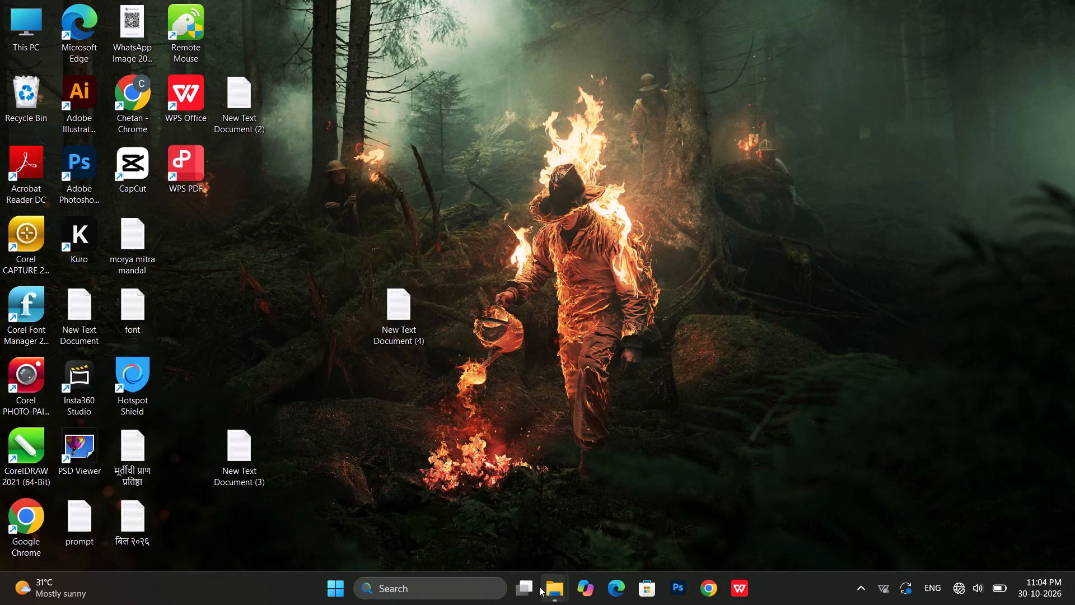
left_click(485, 513)
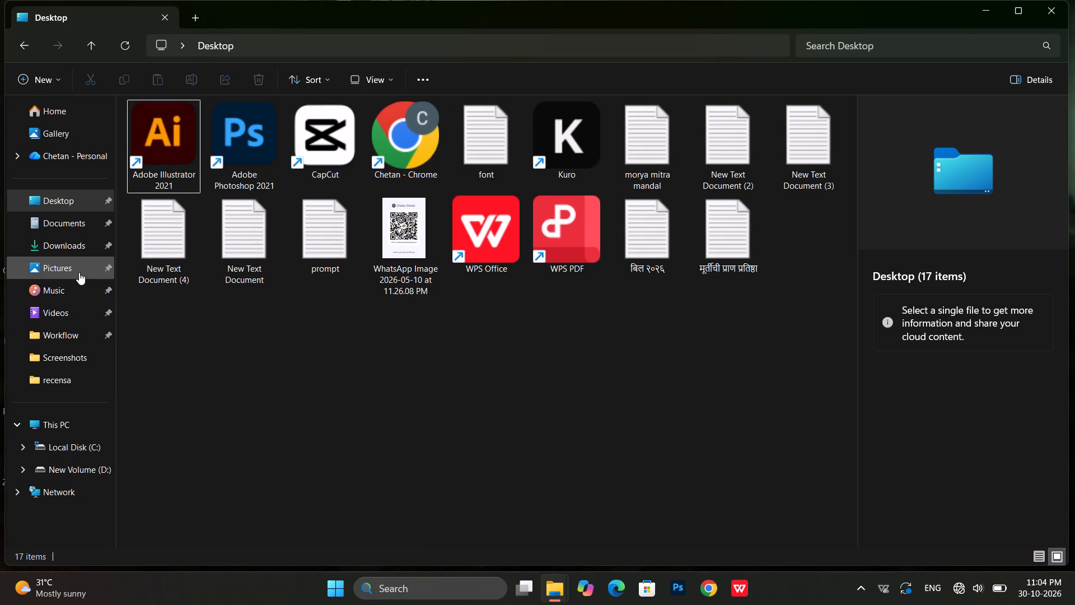
left_click(83, 259)
left_click(82, 250)
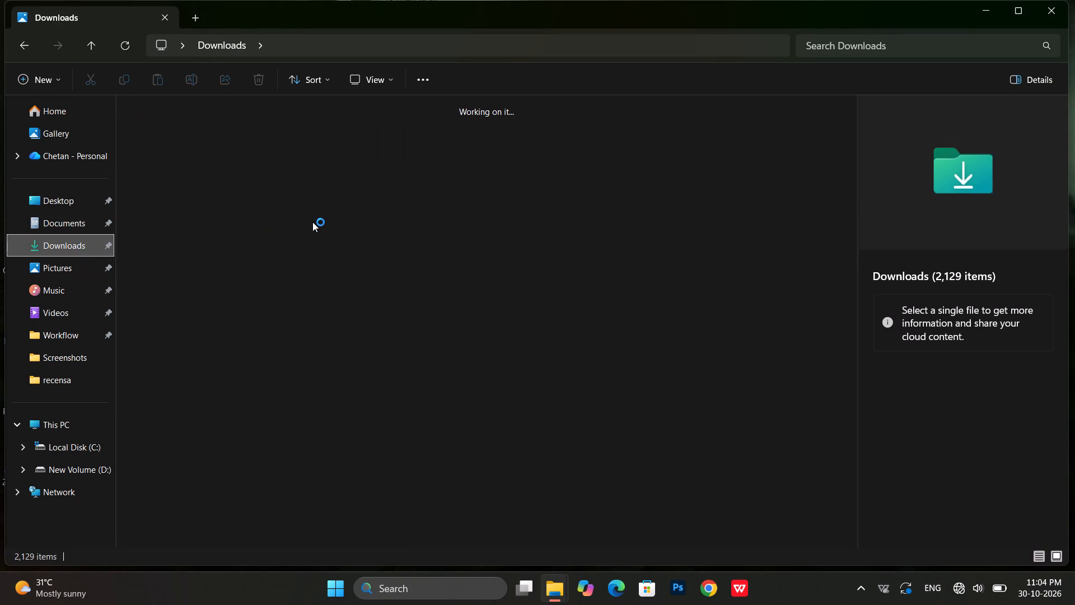
left_click(860, 45)
type("oct")
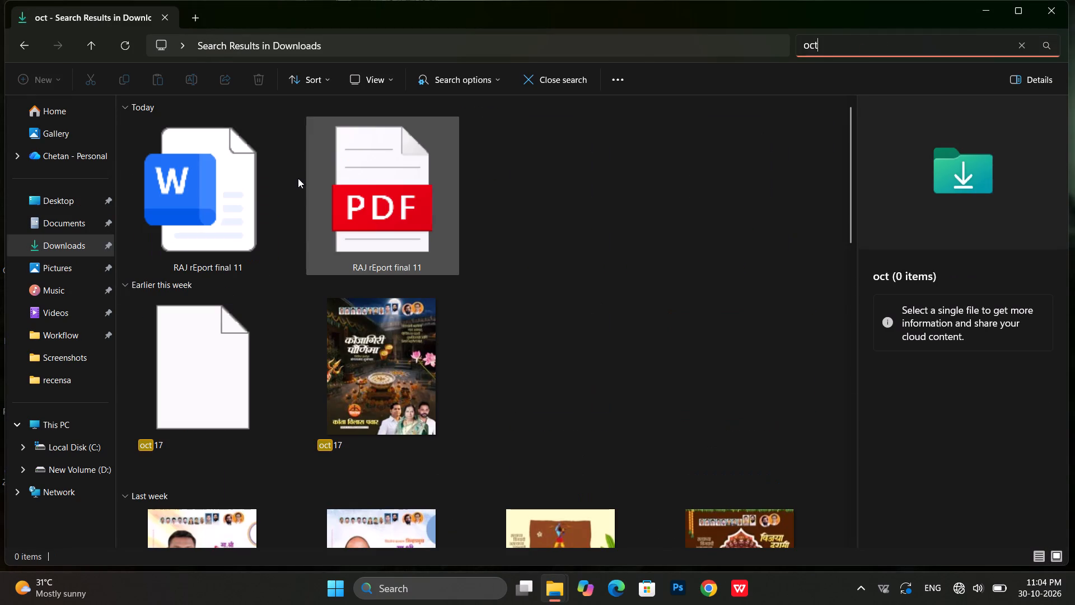
left_click(383, 341)
double_click(204, 319)
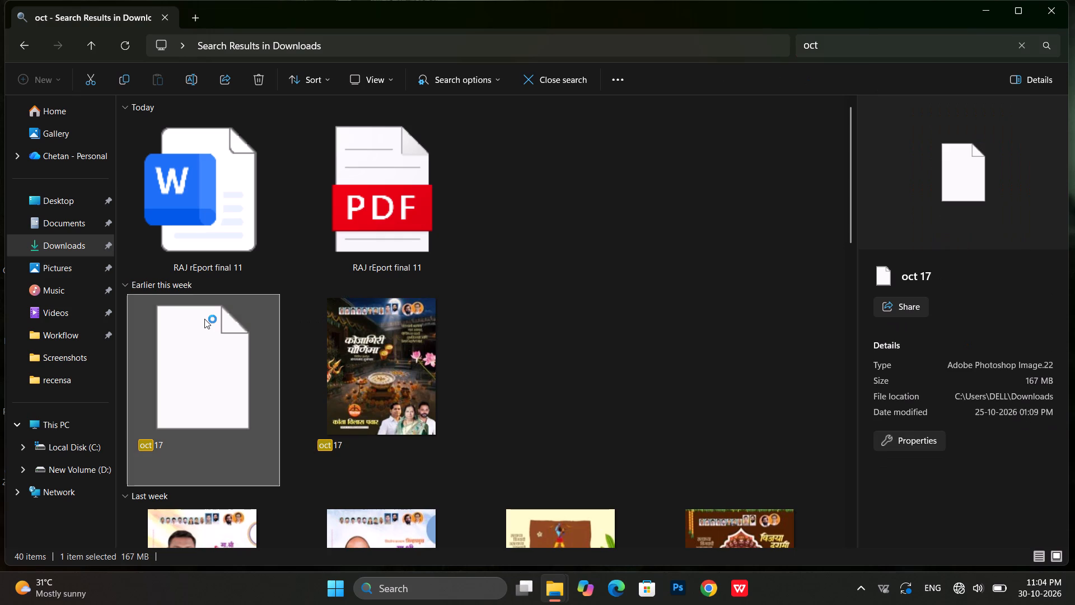
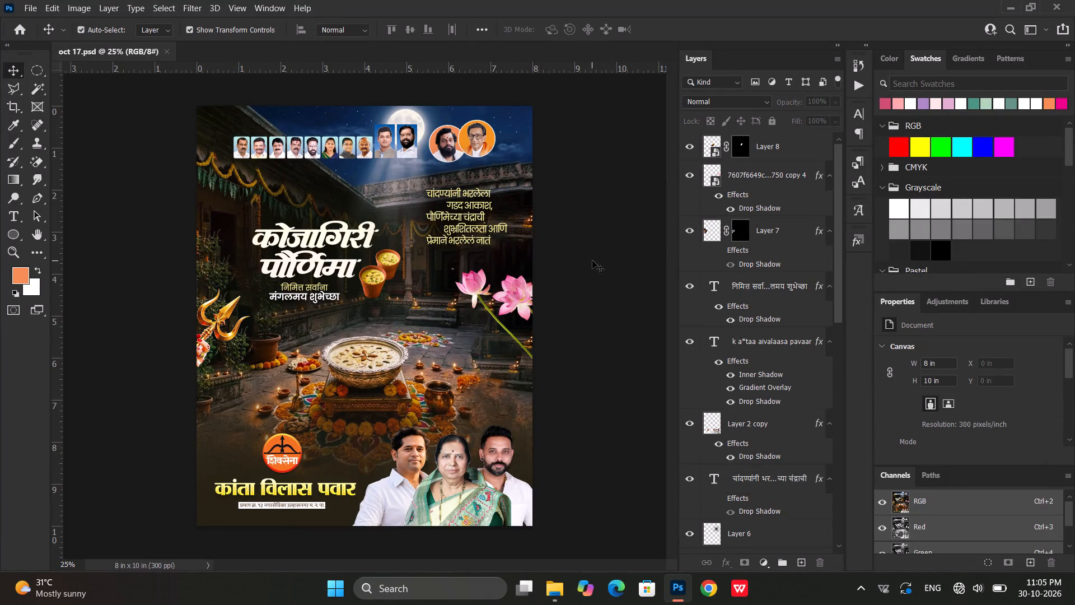
Create a new blank 8 x 10 in document at 300 ppi in RGB Color with a white background.
key("ctrl+n")
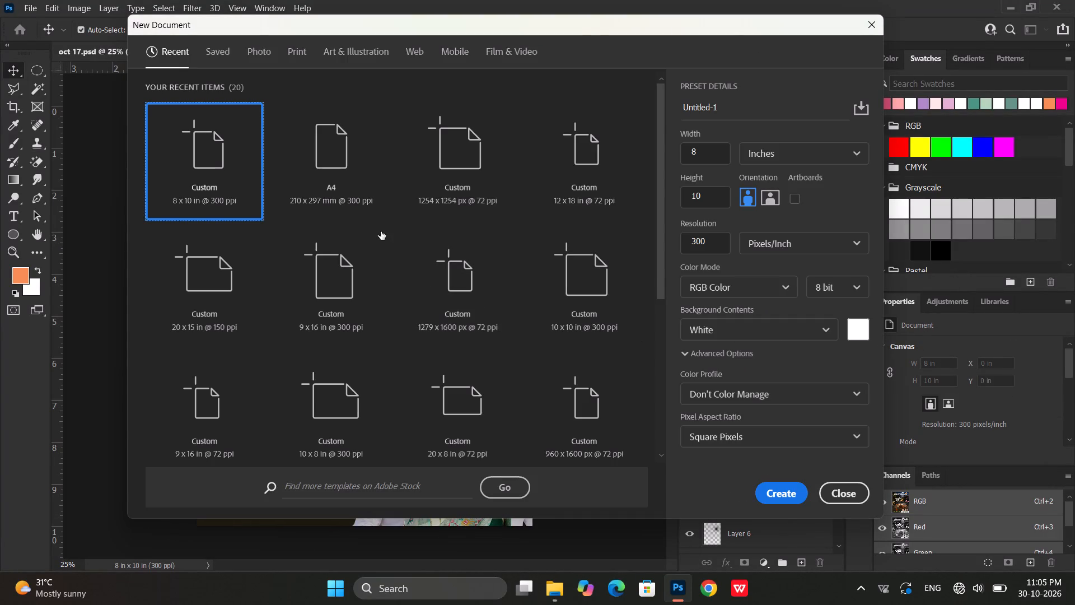
double_click(199, 158)
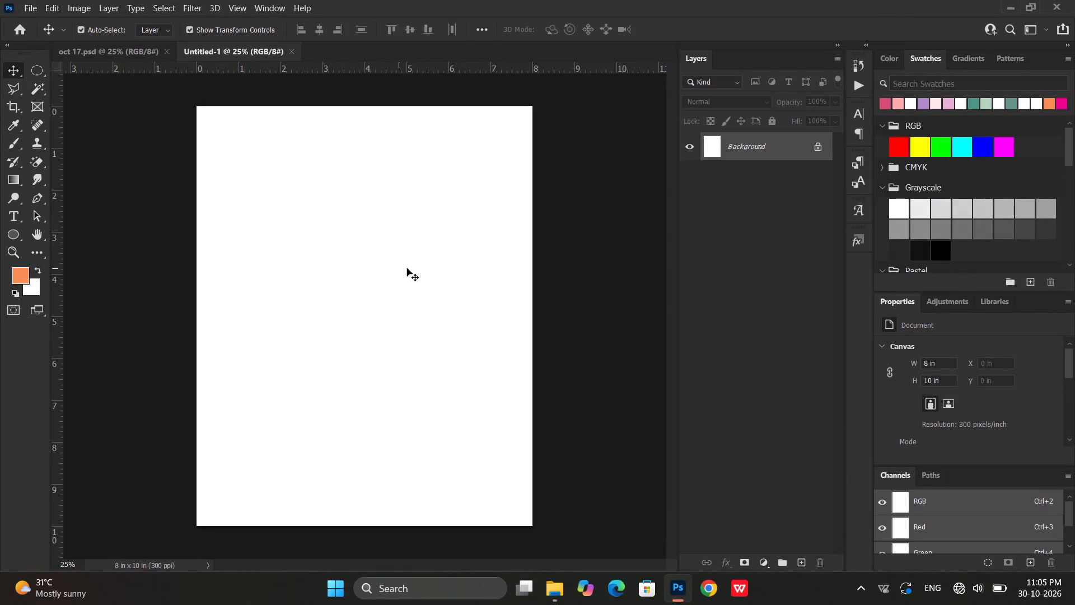
key("ctrl+0")
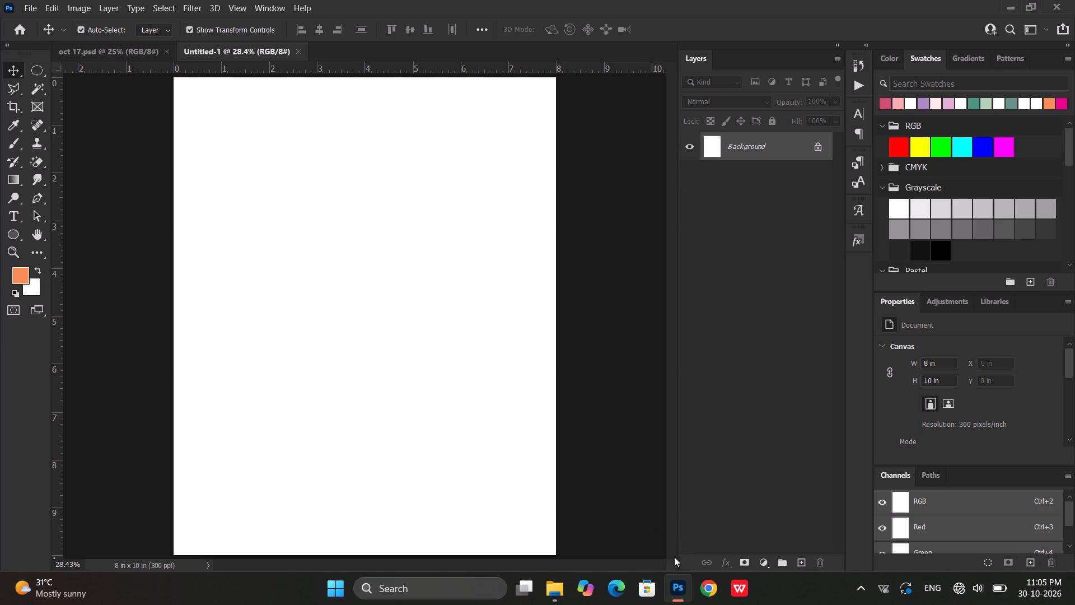
Launch Chrome to its profile chooser, keeping the chooser set to show on startup.
left_click(717, 585)
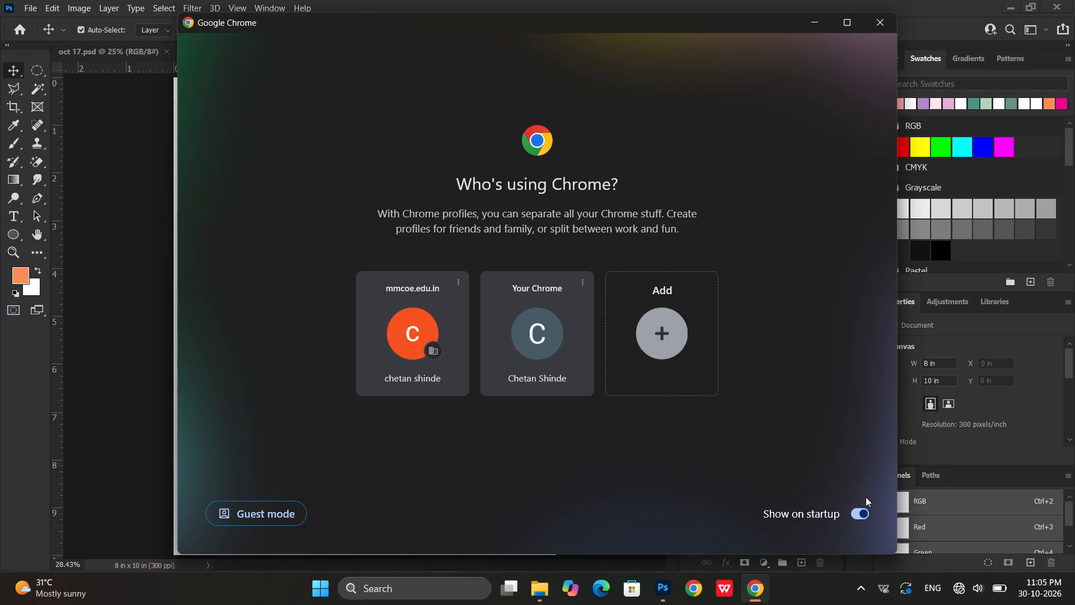
left_click(859, 513)
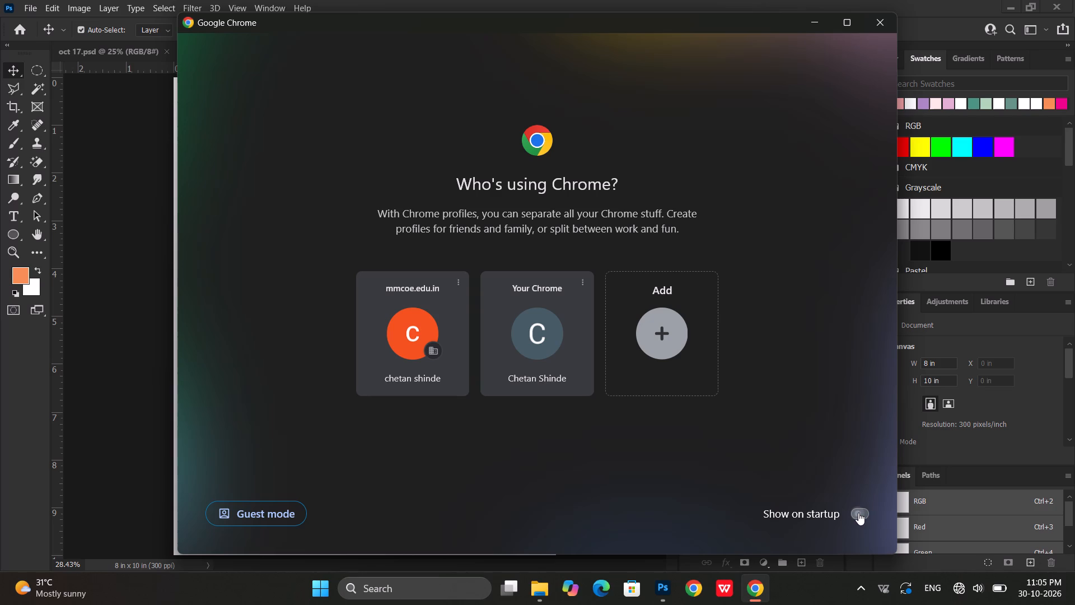
left_click(858, 513)
Refresh the available Wi-Fi networks and connect the computer to vivo 1907.
left_click(961, 588)
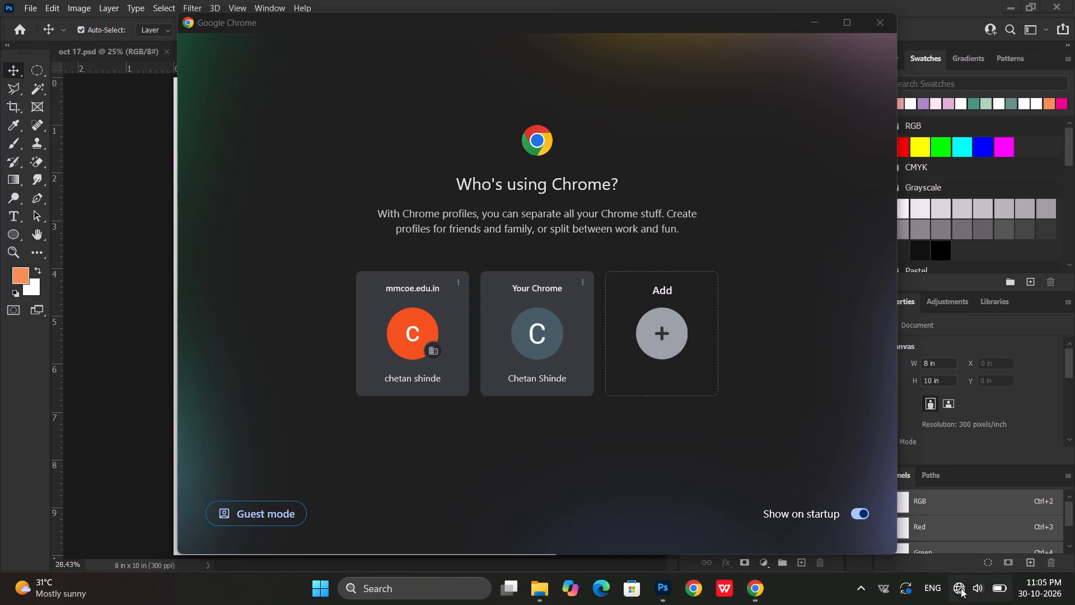
left_click(870, 327)
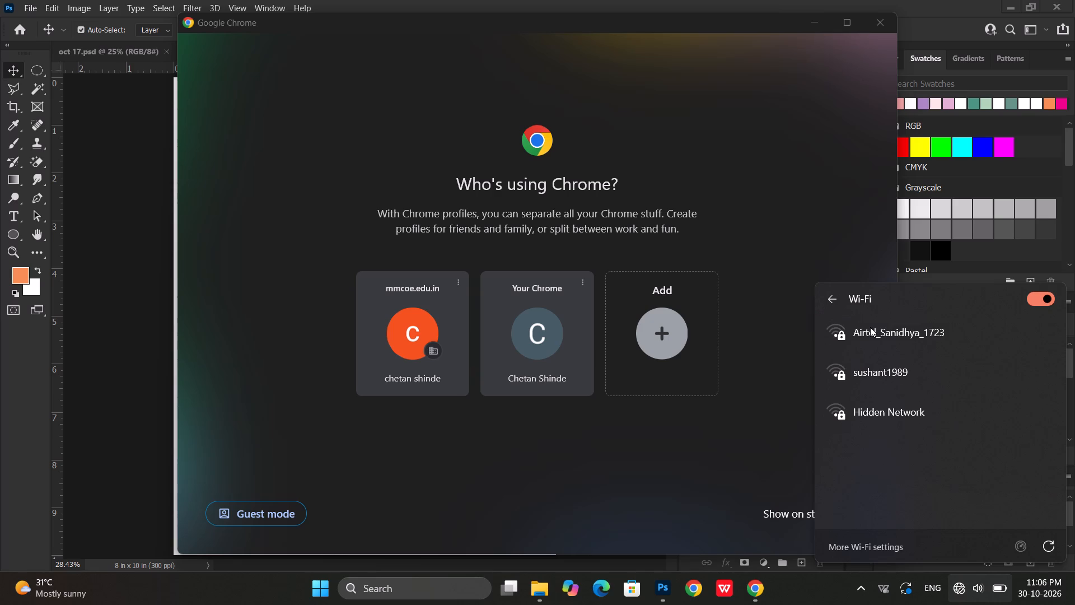
left_click(1048, 549)
left_click(952, 336)
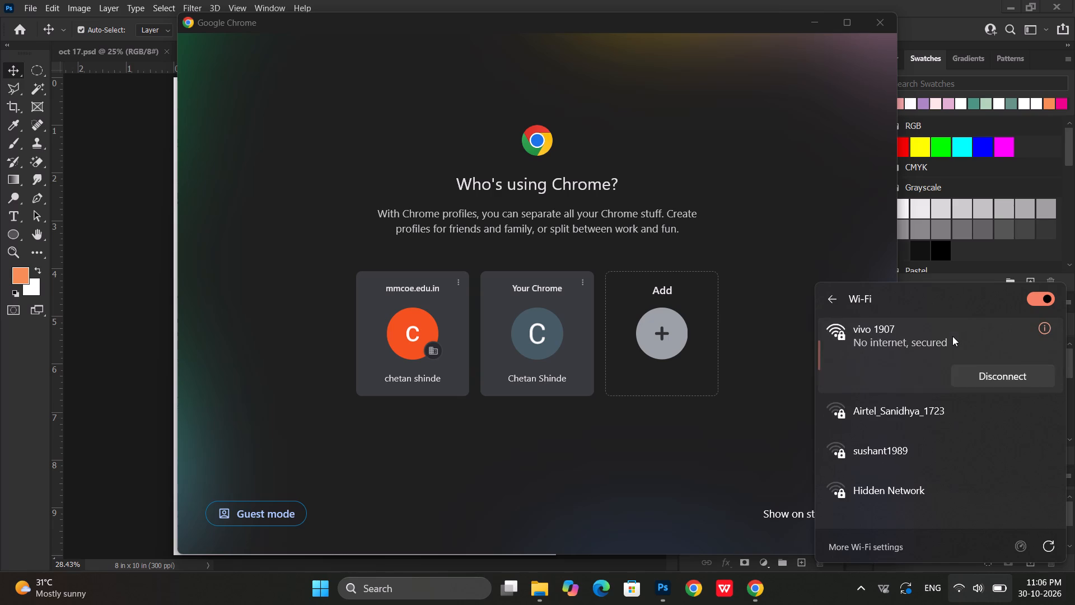
Open the Your Chrome profile in Chrome and load Pinterest, with WhatsApp Web in a second tab.
left_click(570, 373)
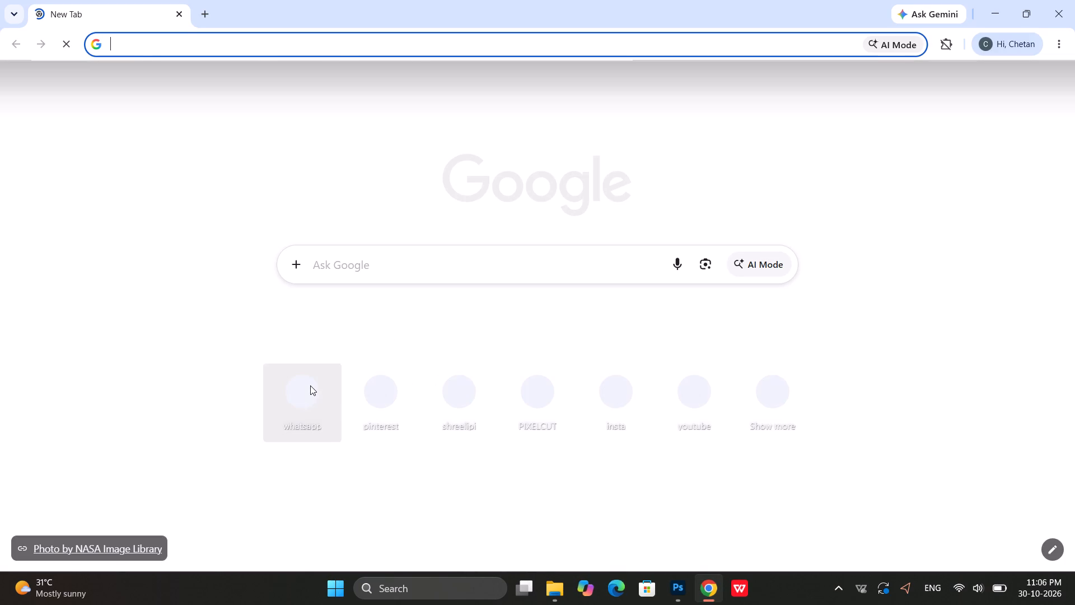
left_click(299, 408)
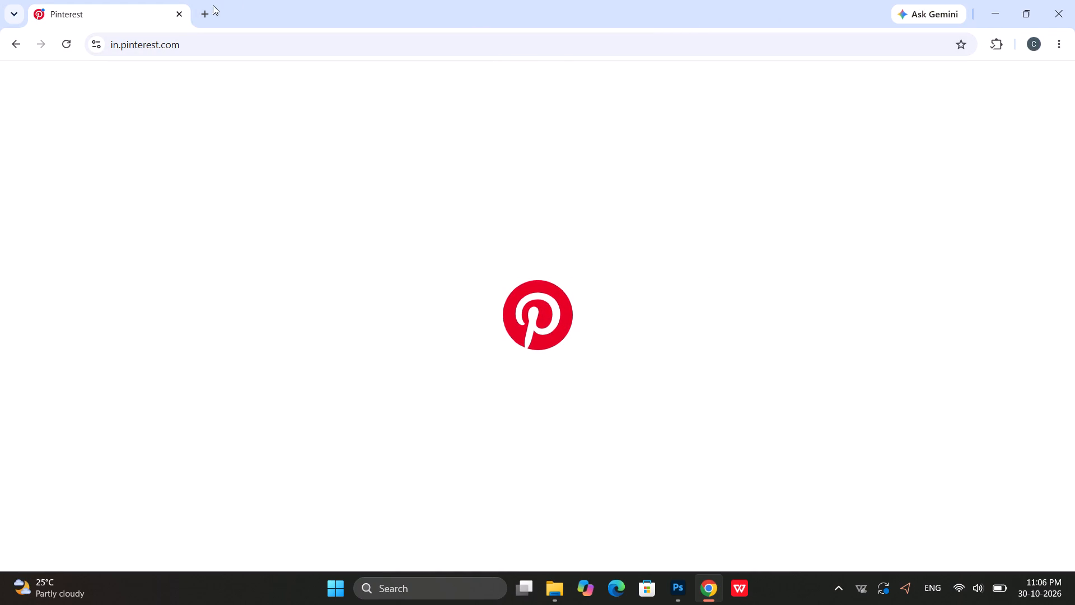
left_click(198, 9)
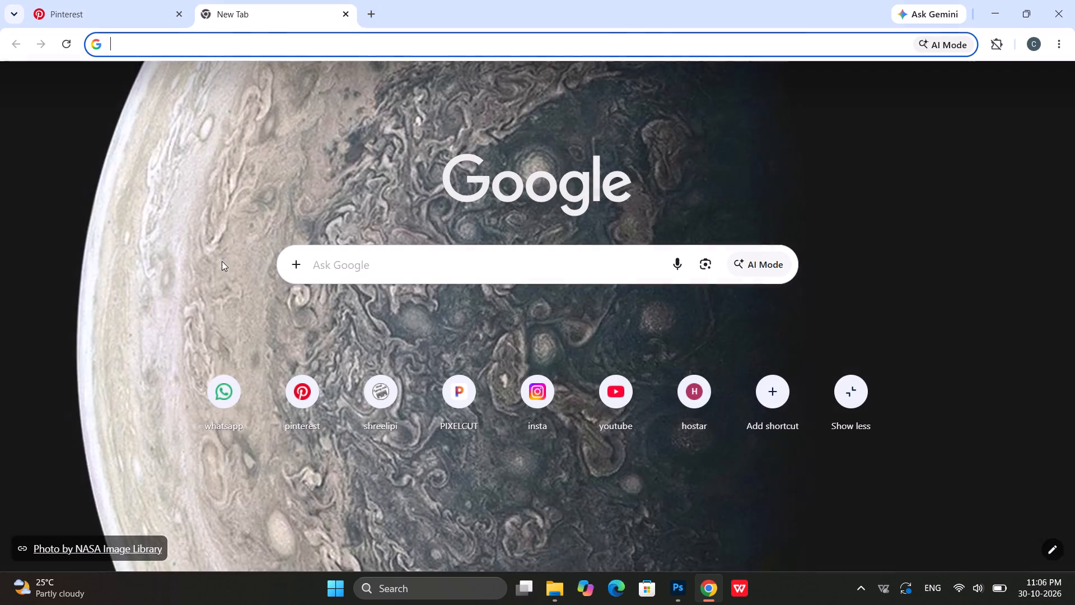
left_click(211, 410)
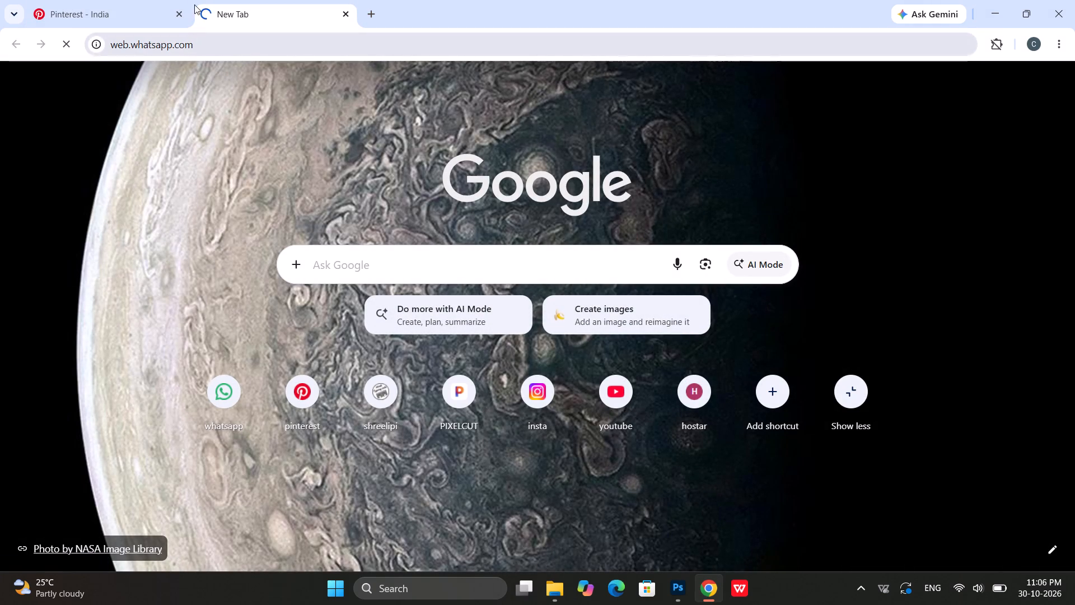
Return to the Pinterest tab in Chrome to look through the home feed.
left_click(110, 0)
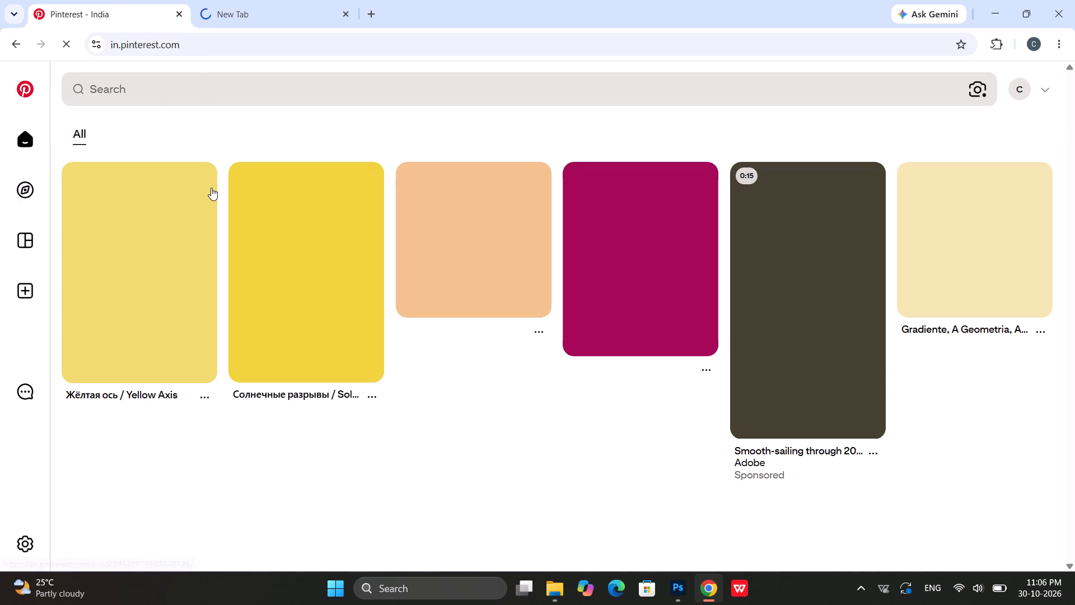
scroll(211, 188, "down", 5)
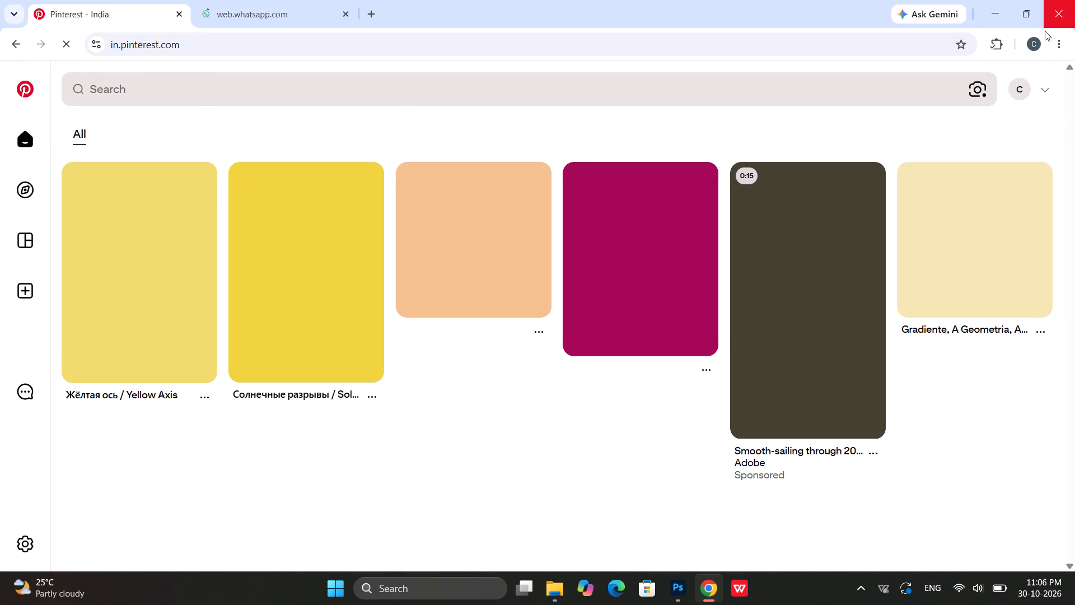
left_click(984, 8)
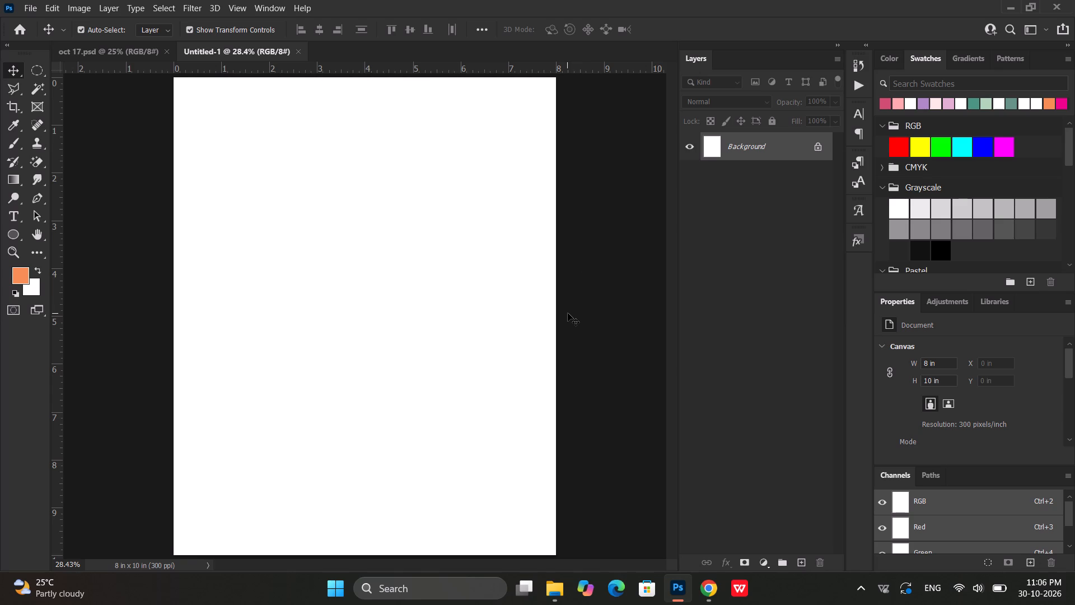
left_click(705, 587)
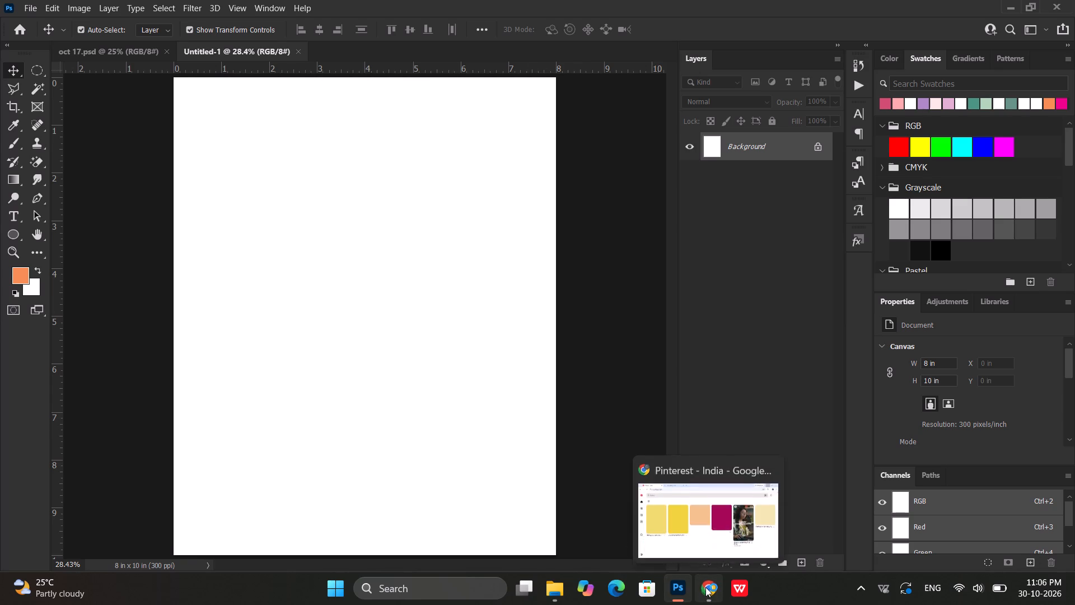
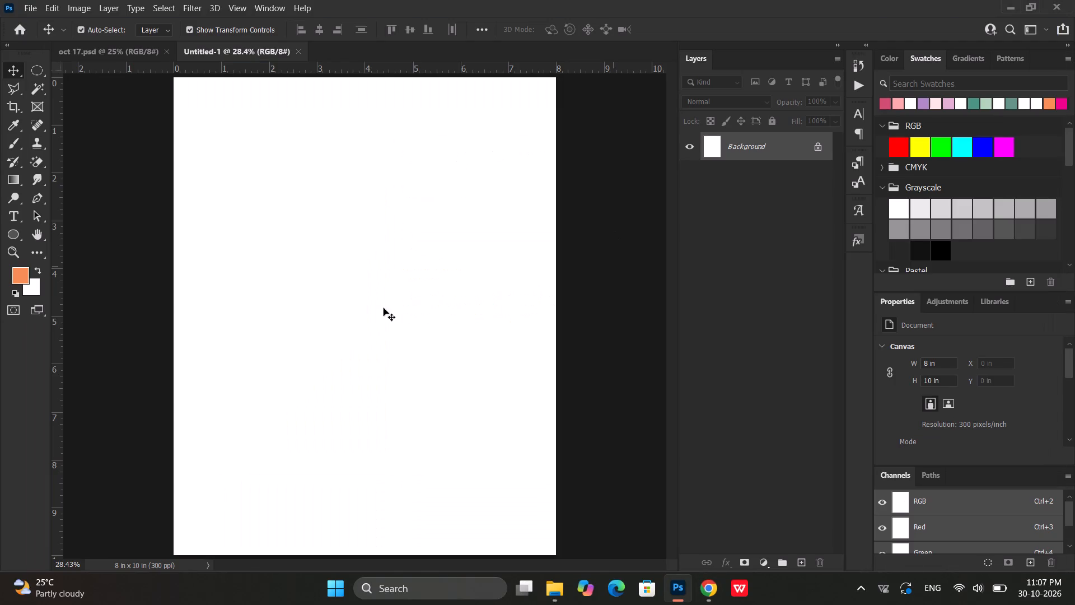
Paste the copied orange wave image and enlarge it from its centre to about 10.07 in square to cover the canvas.
key("ctrl+v")
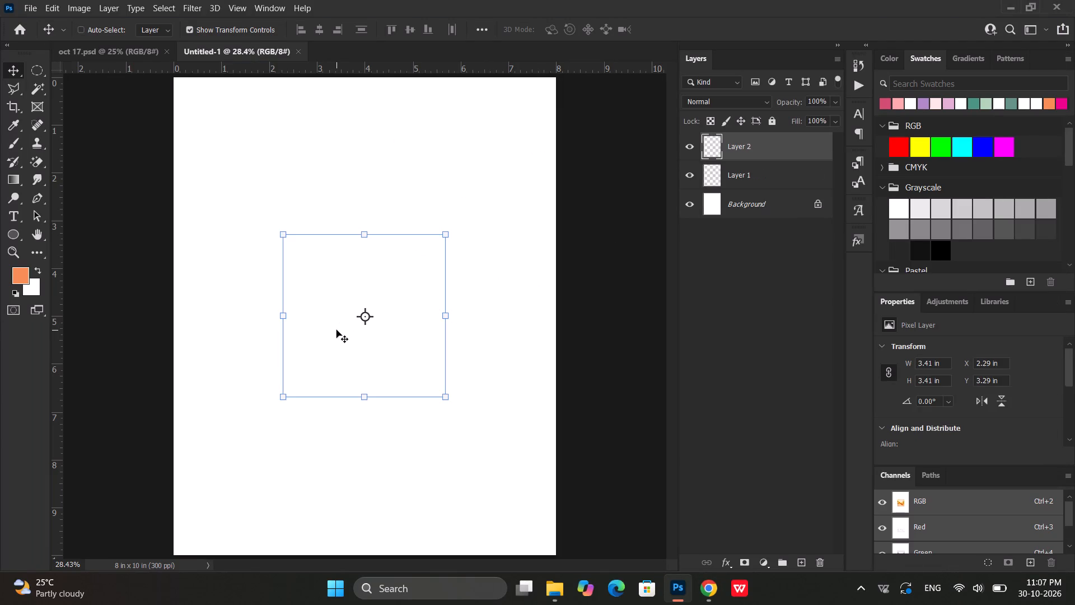
left_click_drag(448, 234, 466, 211, "alt")
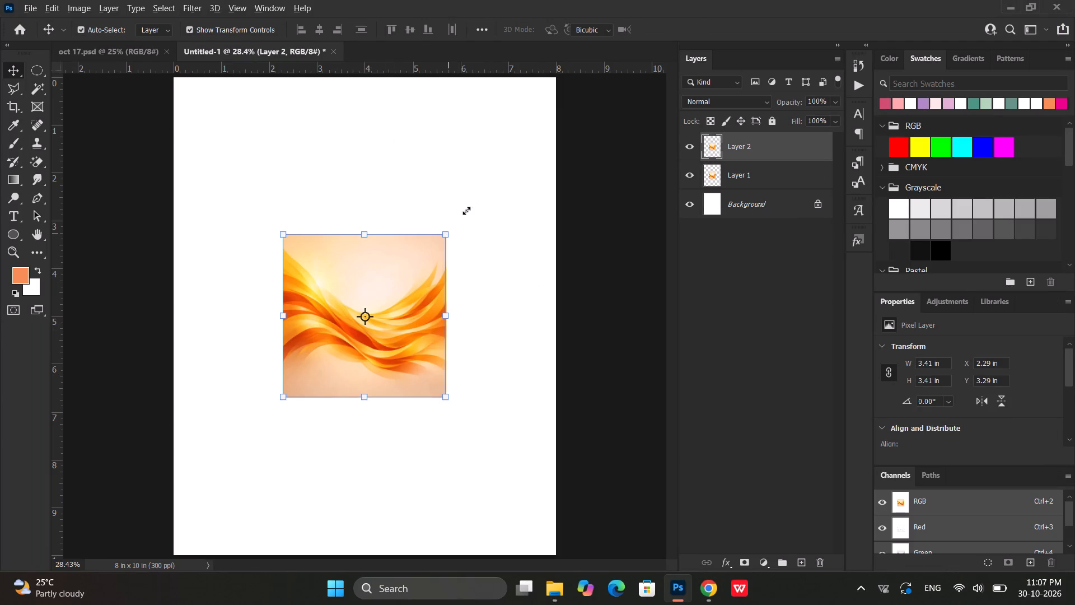
left_click_drag(466, 211, 646, 92, "alt")
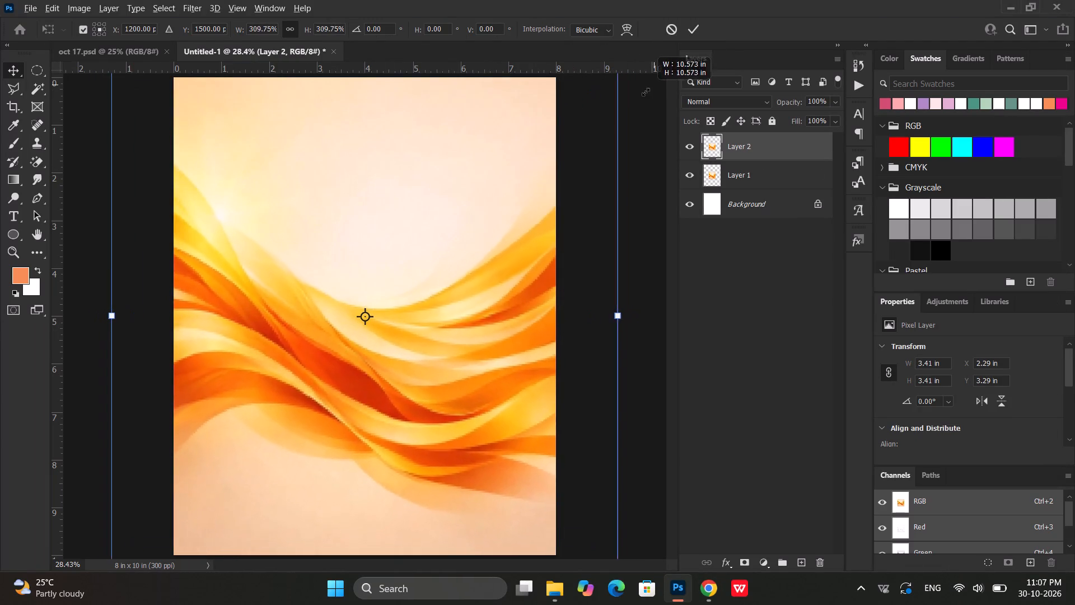
left_click_drag(646, 92, 635, 103, "alt")
key("Return")
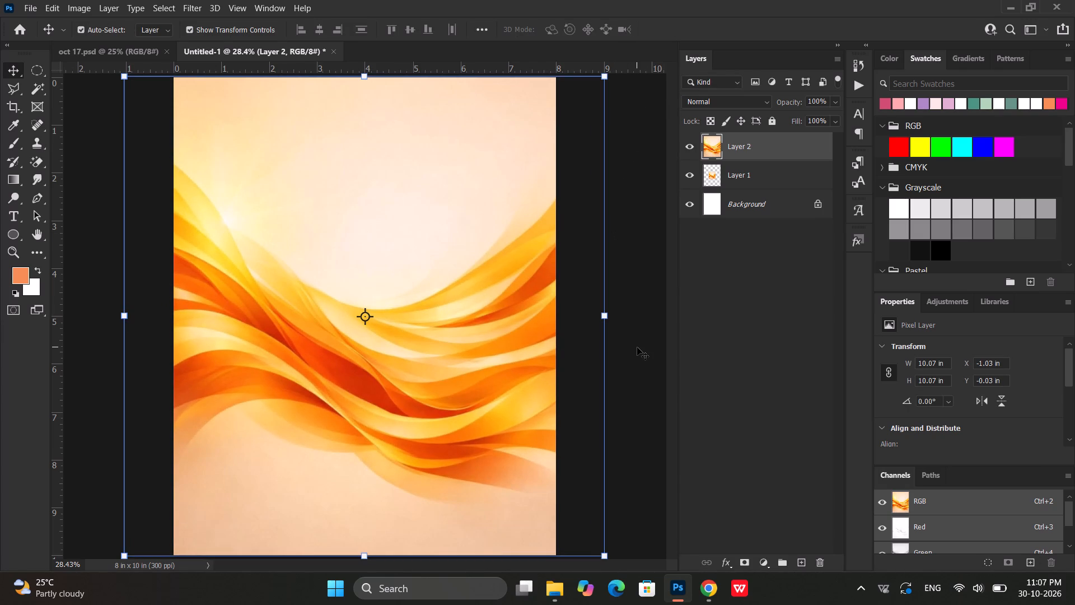
Open the Levels adjustment for the enlarged wave image layer.
key("ctrl+l")
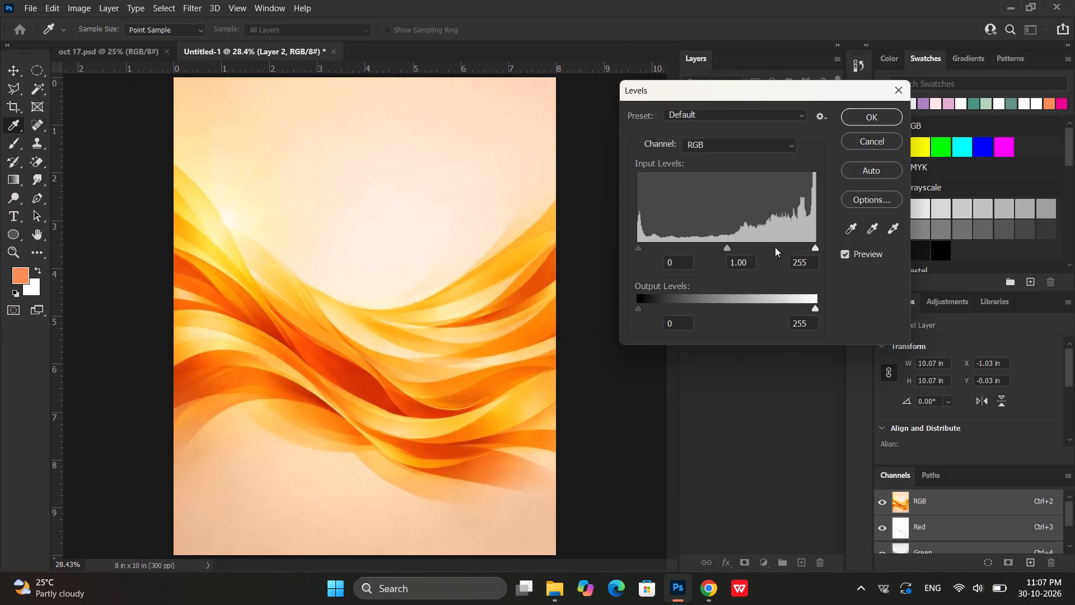
Brighten the orange wave image on Layer 2 with Levels, setting the white input to 228 and the midtone to about 2.5.
left_click_drag(802, 244, 777, 239)
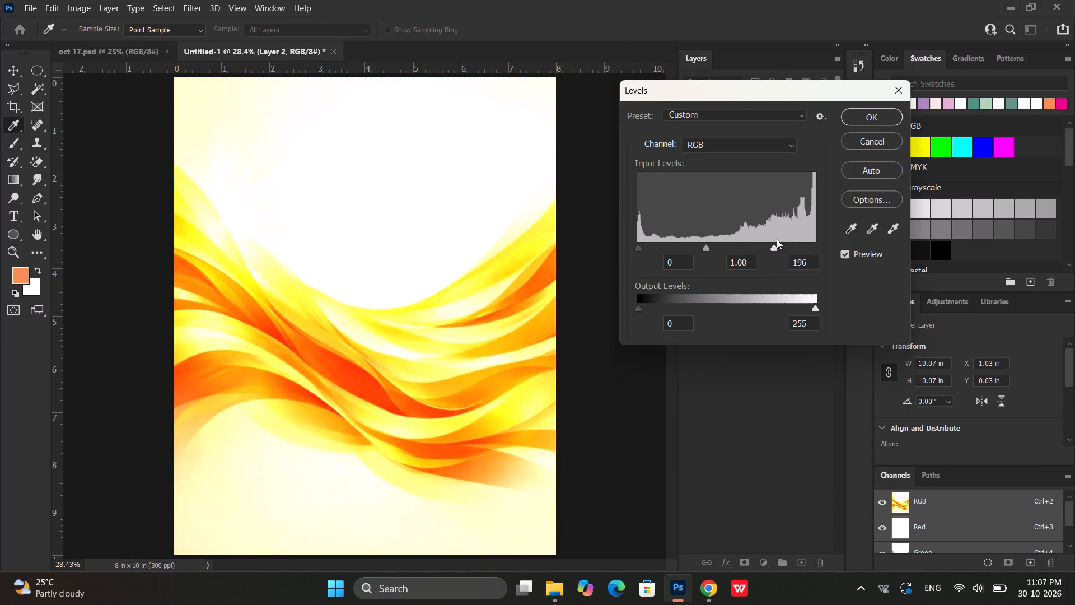
left_click_drag(777, 239, 796, 244)
left_click_drag(721, 244, 691, 245)
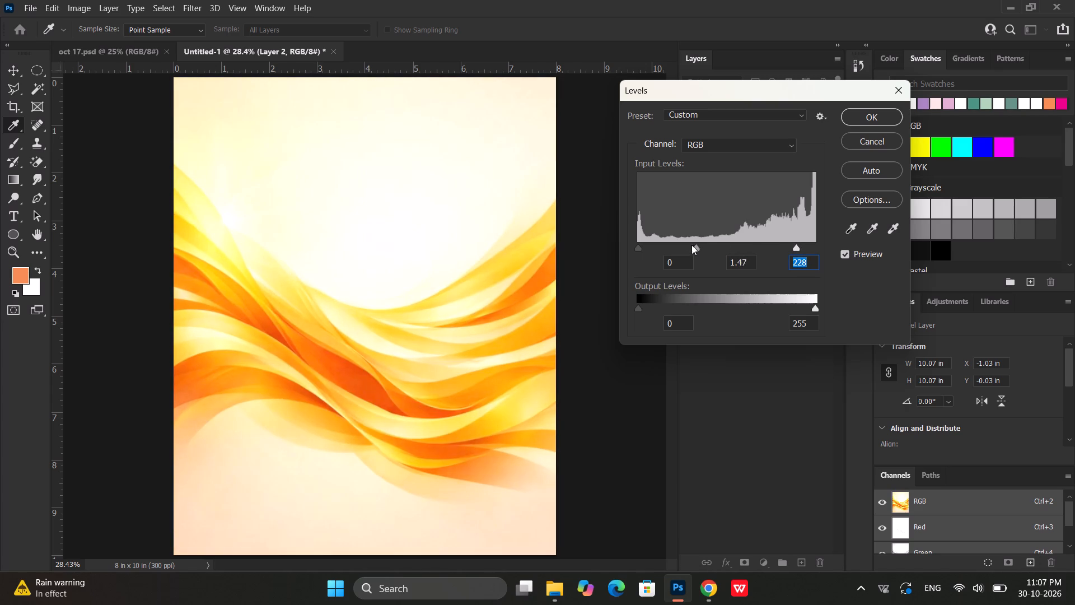
left_click_drag(691, 245, 682, 238)
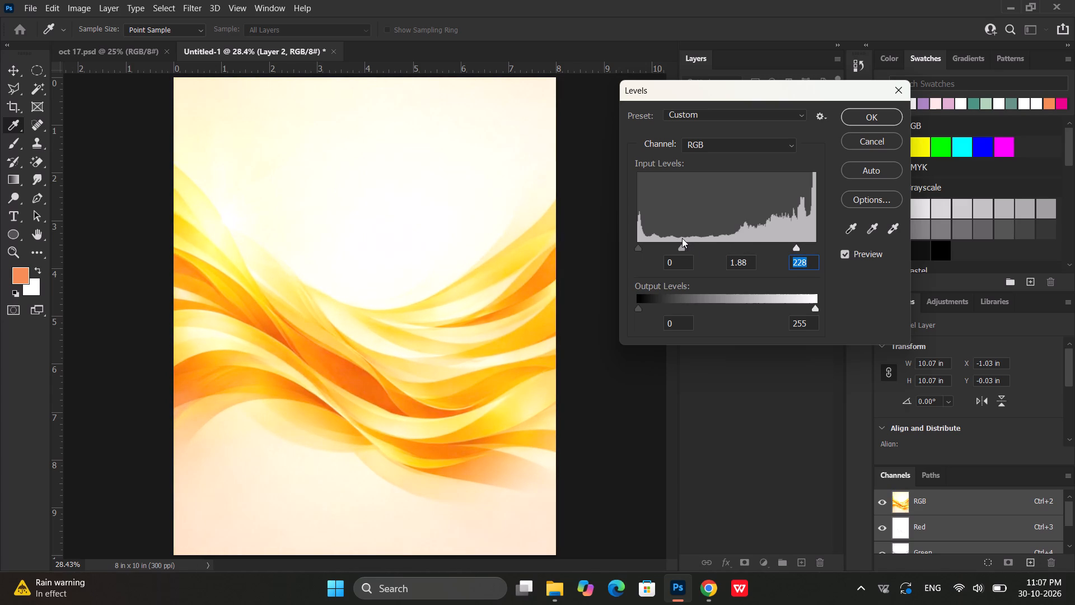
left_click_drag(682, 238, 666, 224)
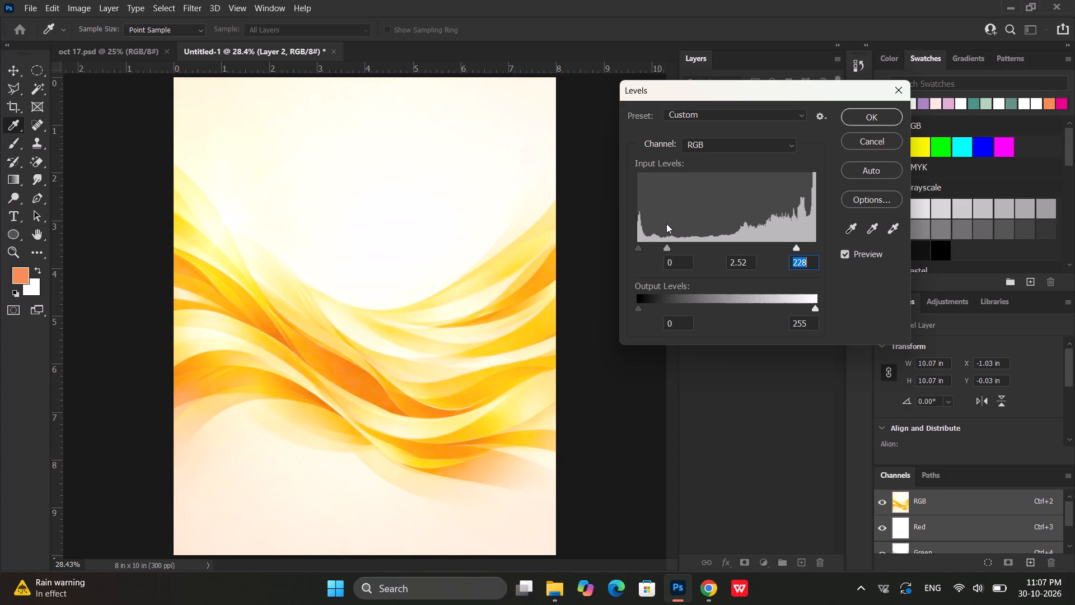
left_click_drag(666, 224, 667, 224)
key("Return")
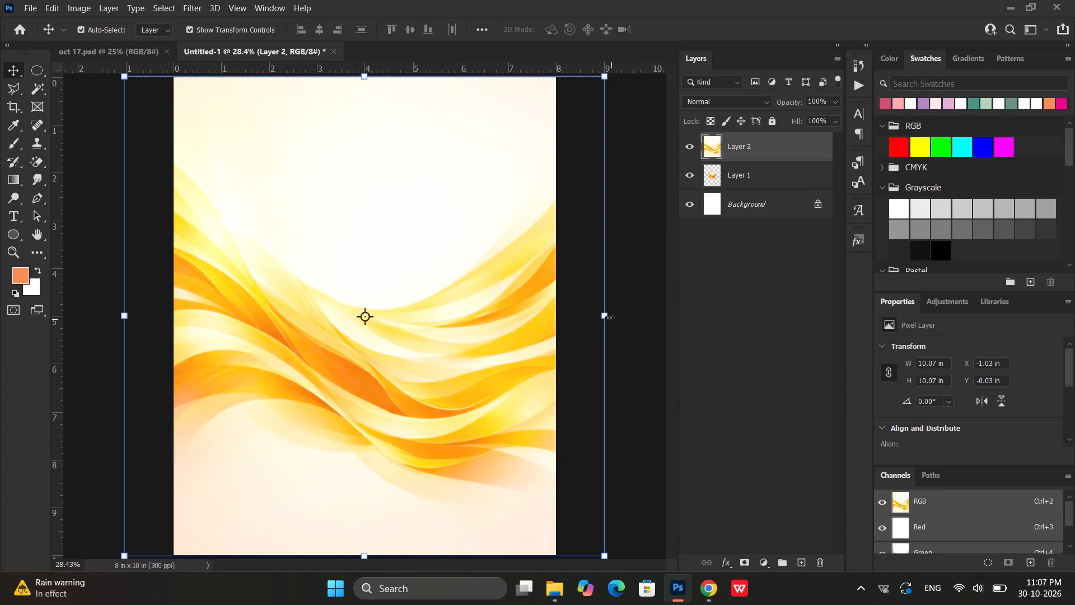
Squeeze the wave image on Layer 2 horizontally from both sides to fit the 8 in canvas width, keeping its height.
left_click_drag(607, 315, 557, 311, "shift")
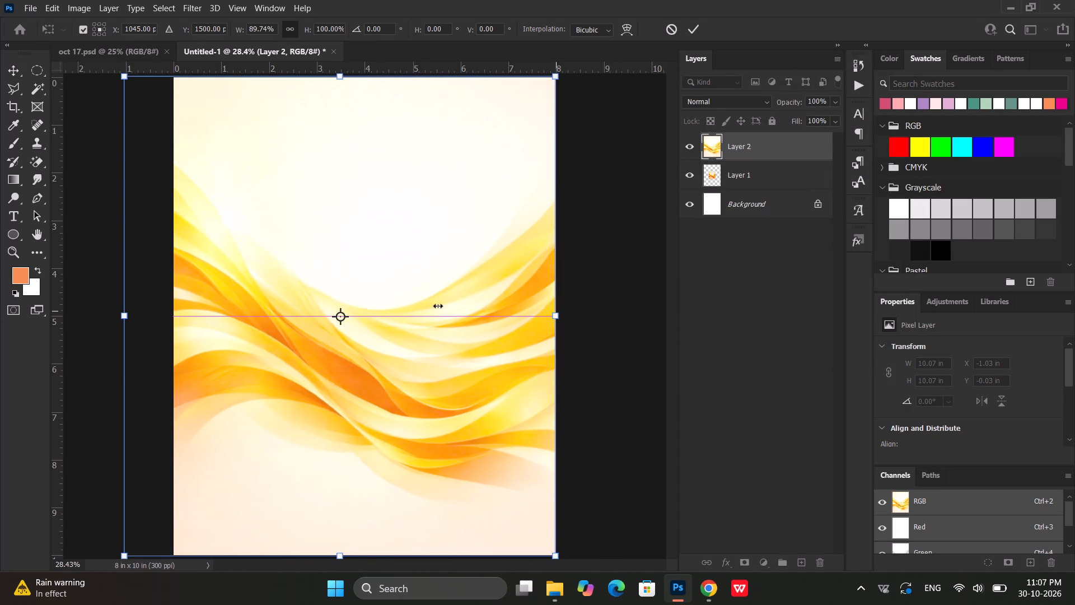
left_click_drag(129, 313, 163, 319, "shift")
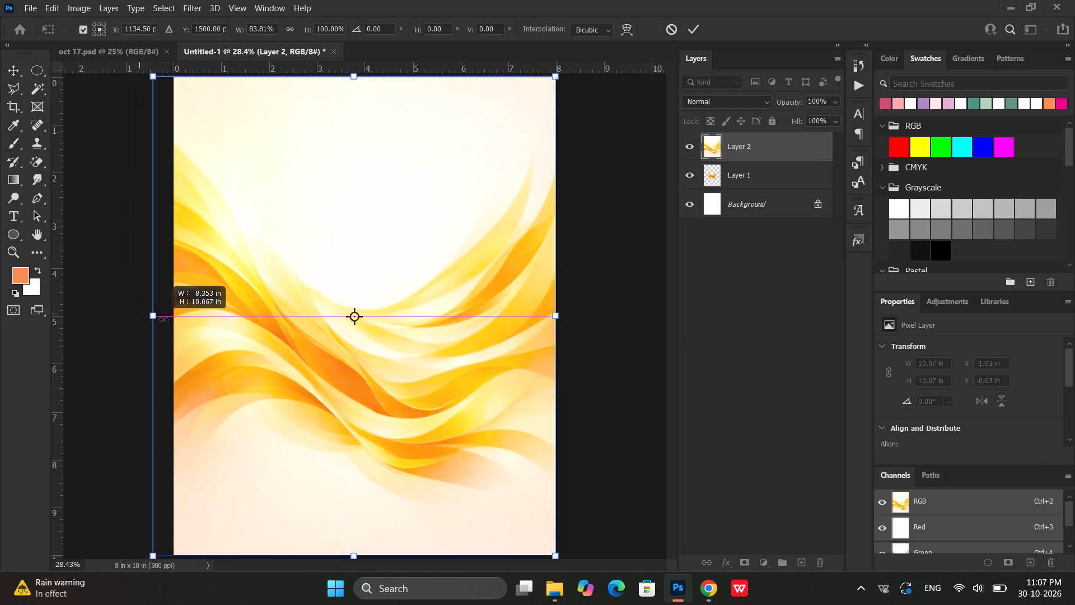
left_click_drag(163, 319, 177, 319, "shift")
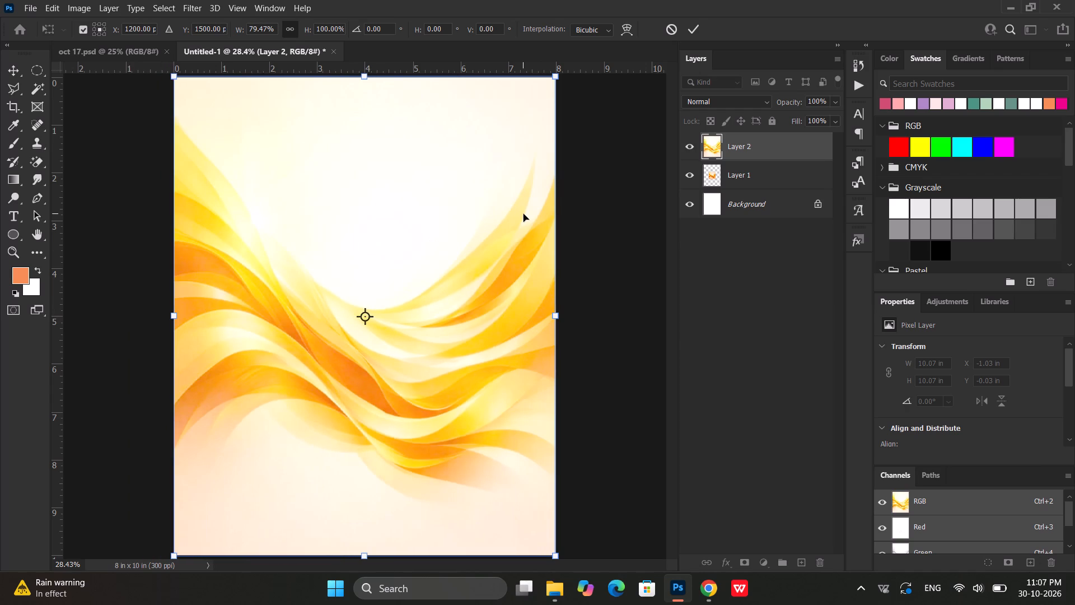
left_click(689, 26)
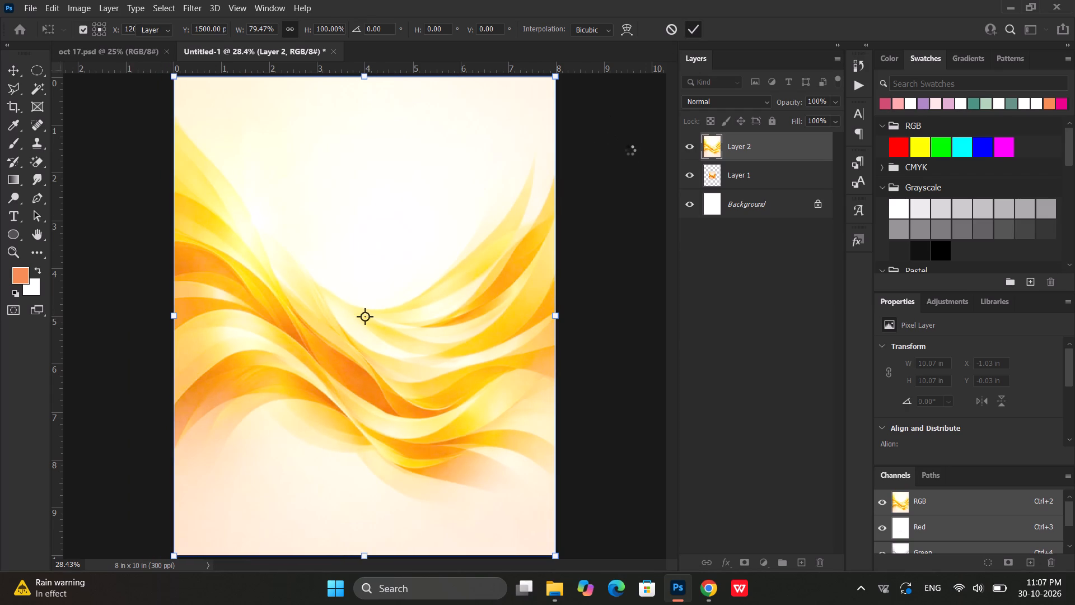
left_click(639, 156)
Delete Layer 1 from the document.
left_click(742, 173)
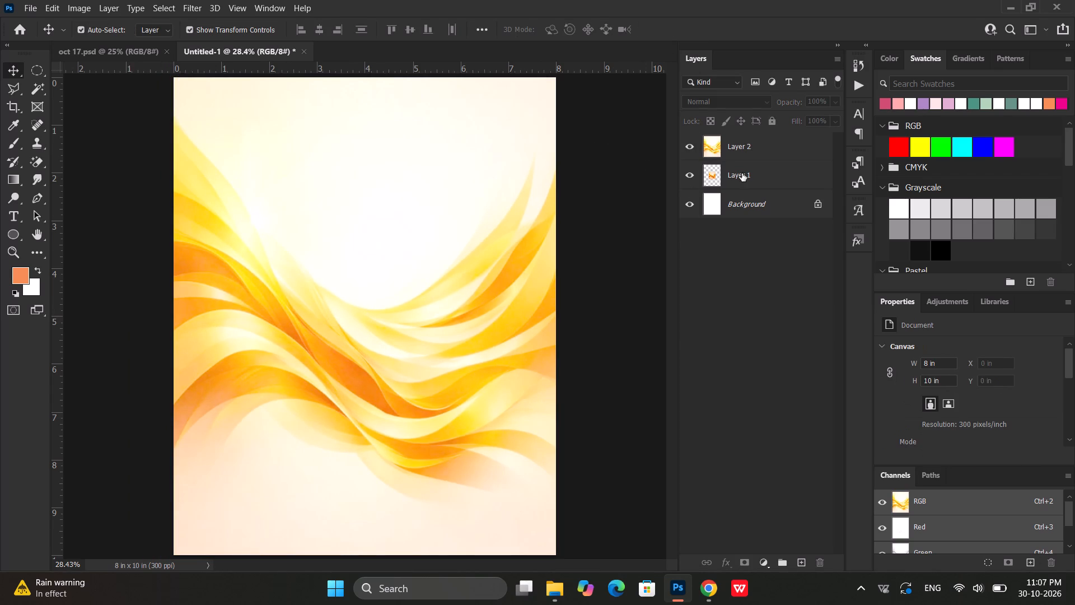
key("Delete")
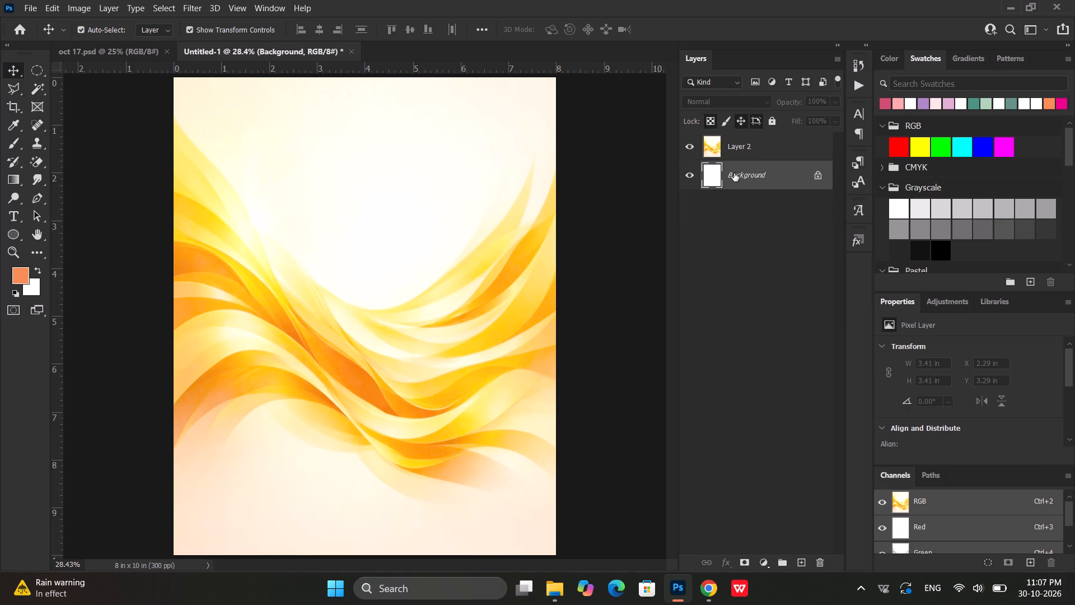
Shift the hue of the wave image on Layer 2 to about -6 with Hue/Saturation.
left_click(755, 155)
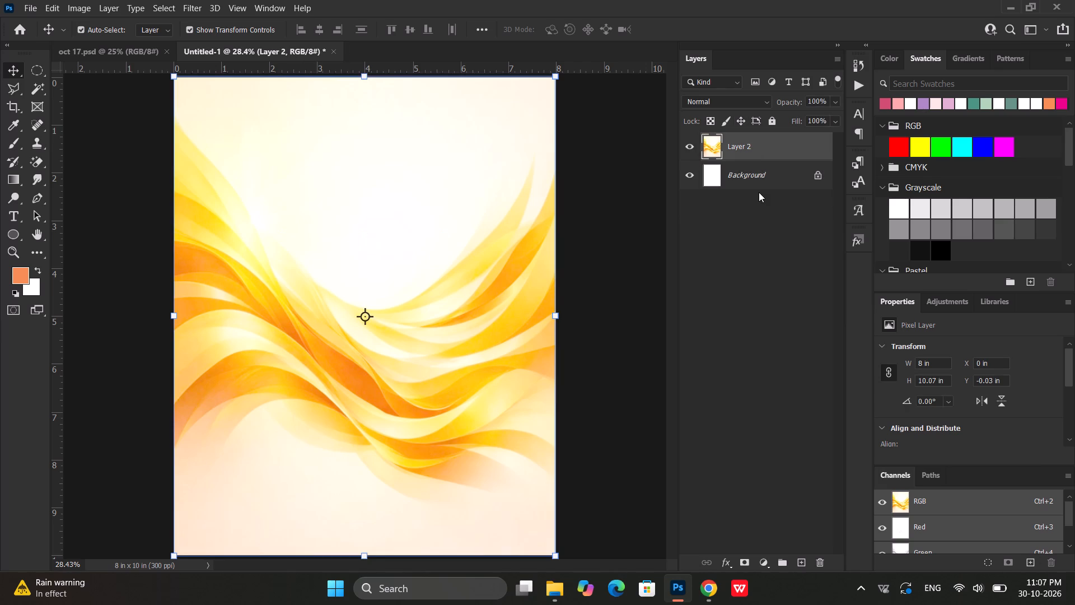
key("ctrl+u")
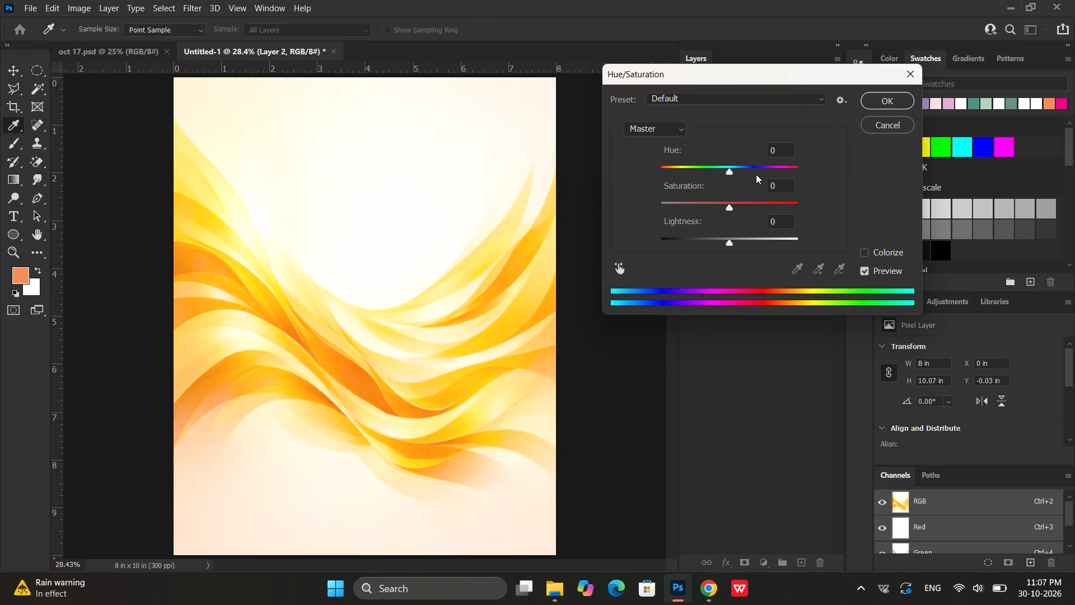
left_click_drag(731, 171, 732, 171)
left_click_drag(732, 171, 733, 170)
left_click_drag(733, 170, 729, 171)
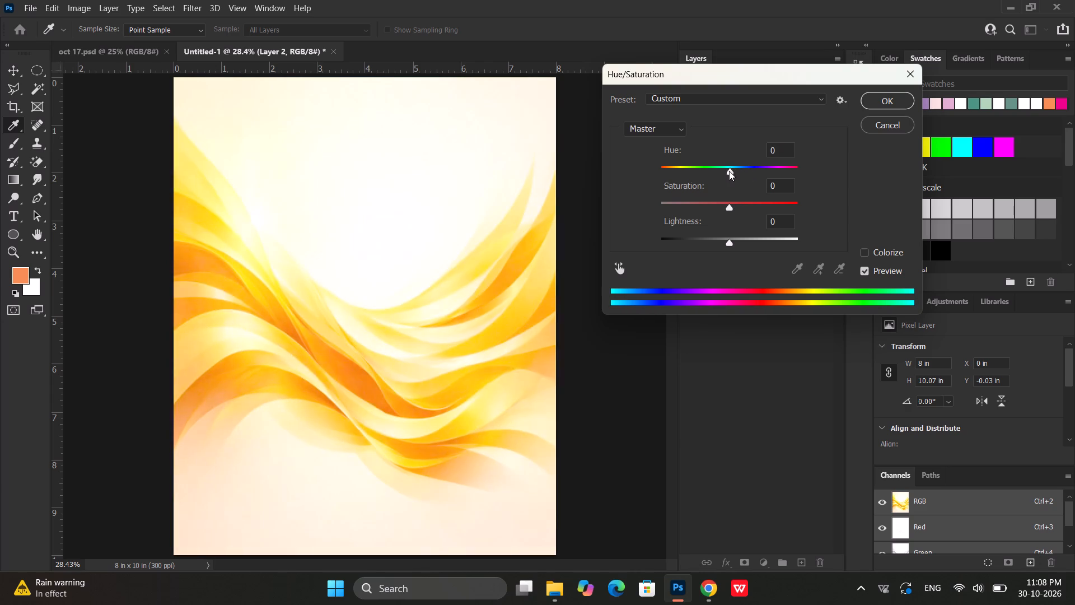
left_click_drag(729, 171, 725, 170)
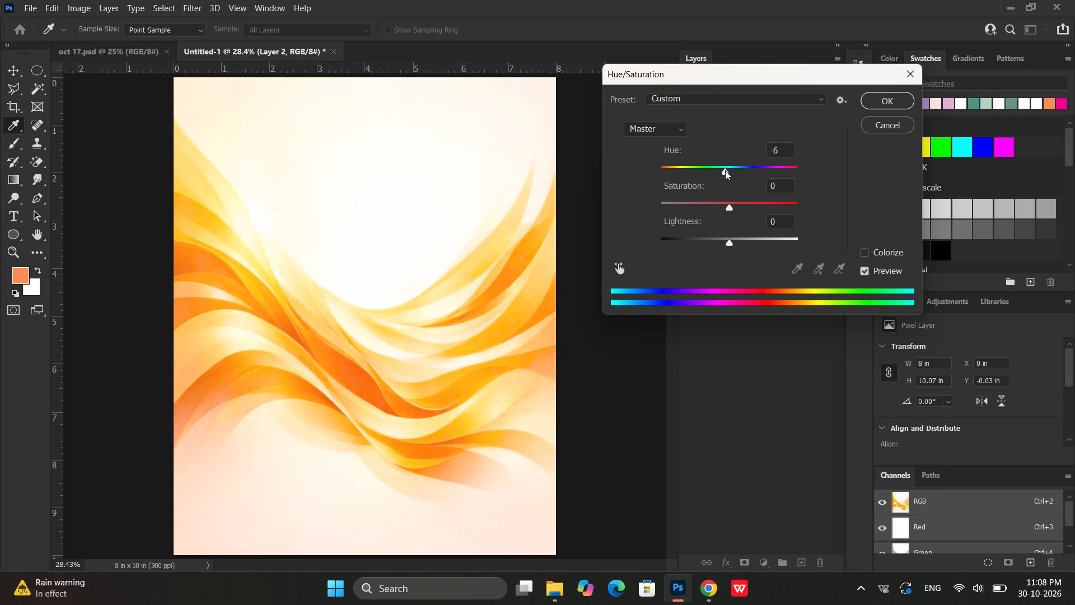
left_click_drag(725, 170, 725, 170)
key("Return")
left_click(636, 299)
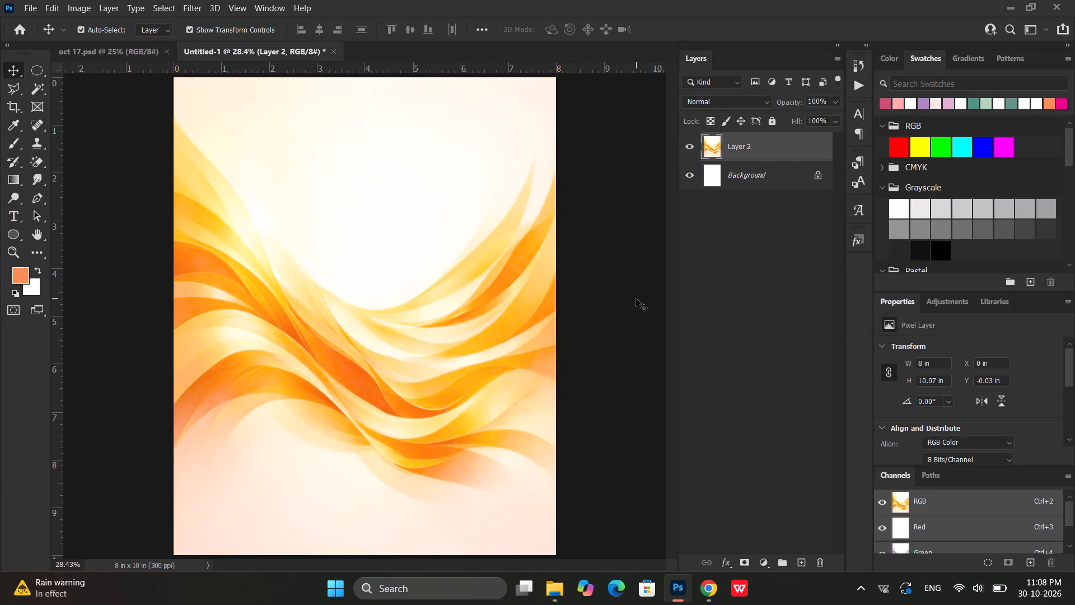
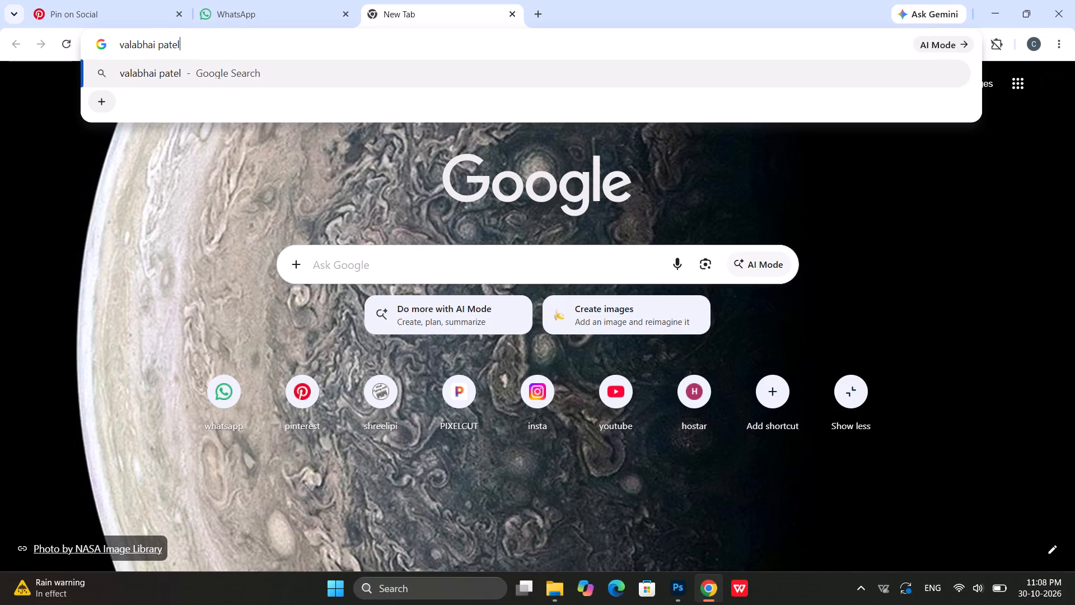
Search Google for "valabhai patel" and return to Photoshop.
key("BackSpace")
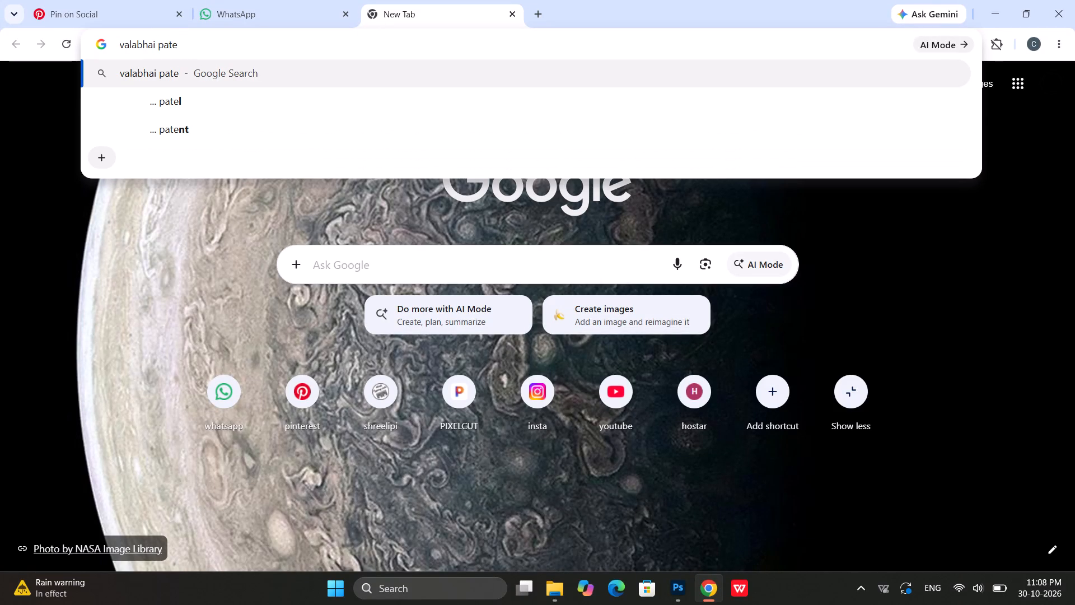
key("l")
key("Return")
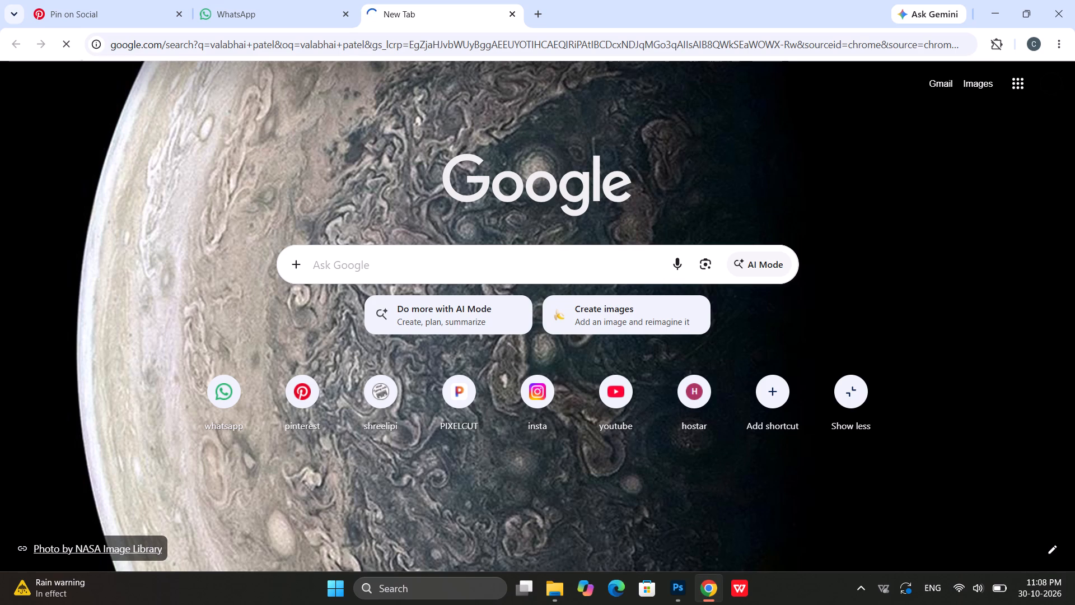
left_click(991, 0)
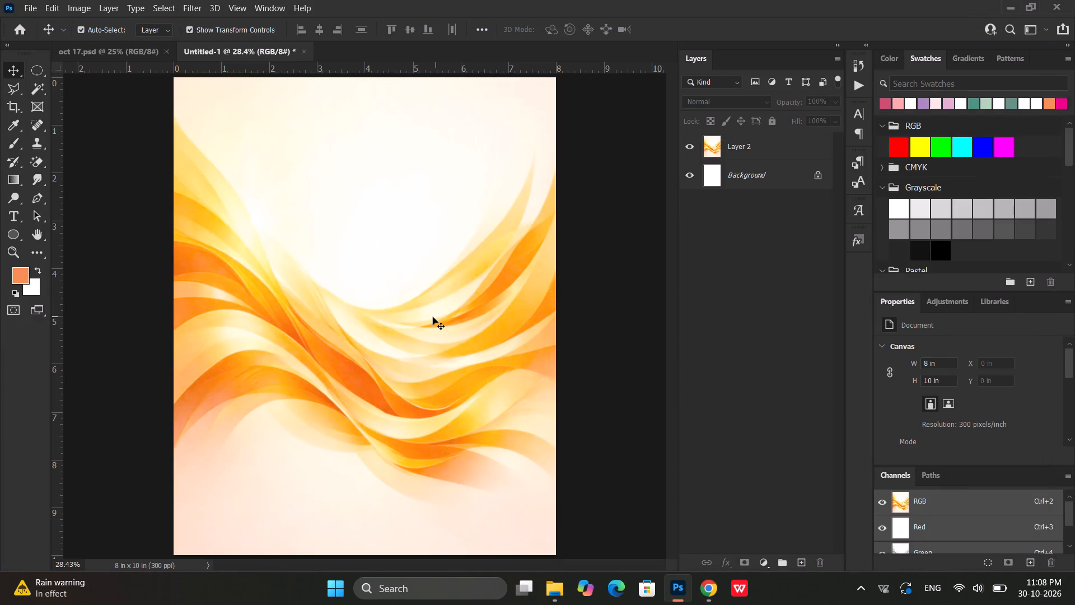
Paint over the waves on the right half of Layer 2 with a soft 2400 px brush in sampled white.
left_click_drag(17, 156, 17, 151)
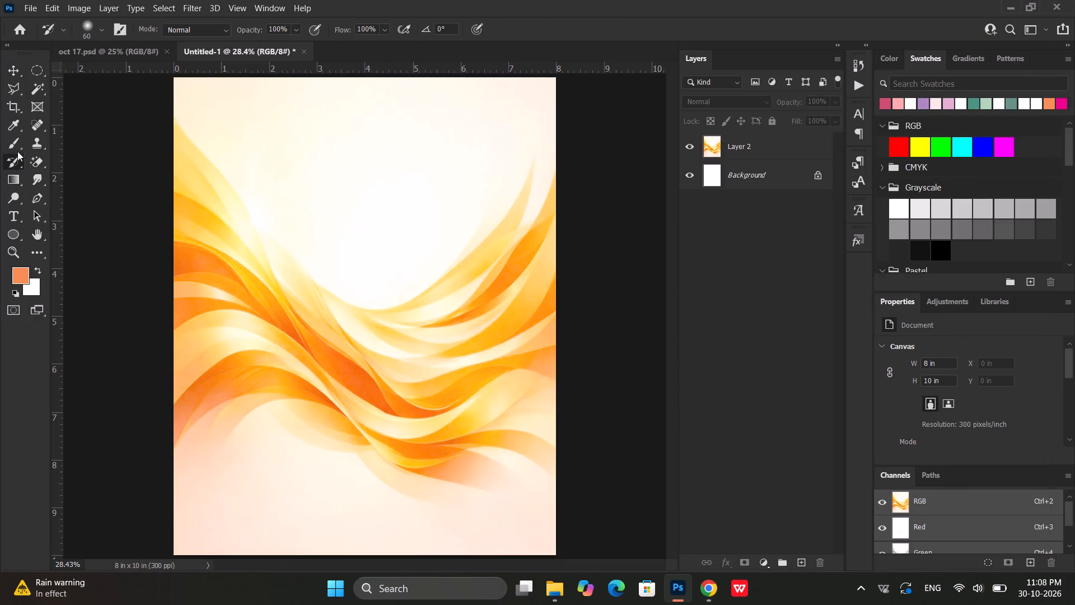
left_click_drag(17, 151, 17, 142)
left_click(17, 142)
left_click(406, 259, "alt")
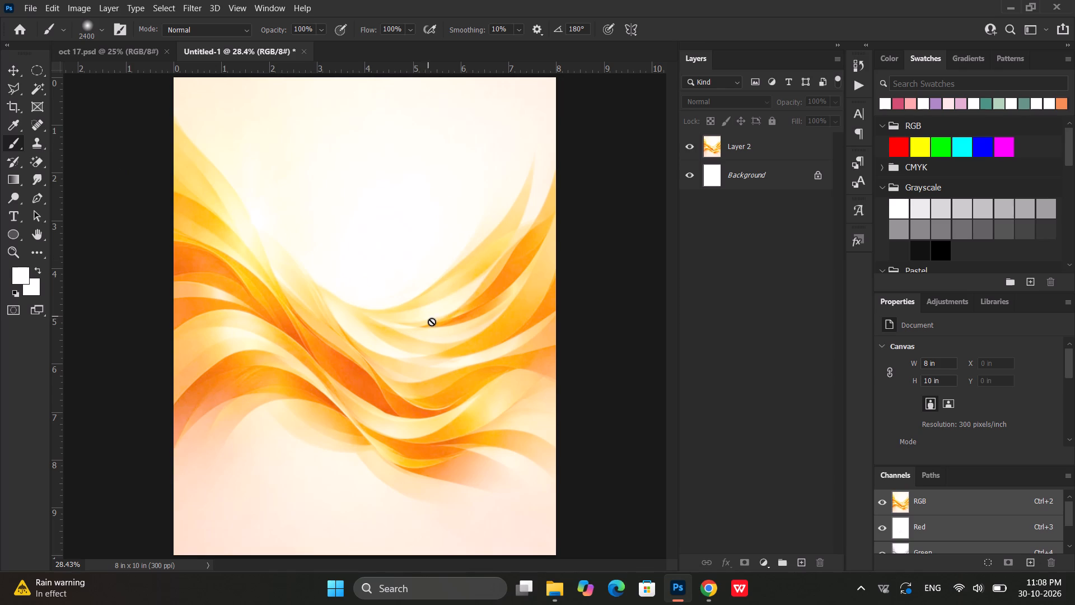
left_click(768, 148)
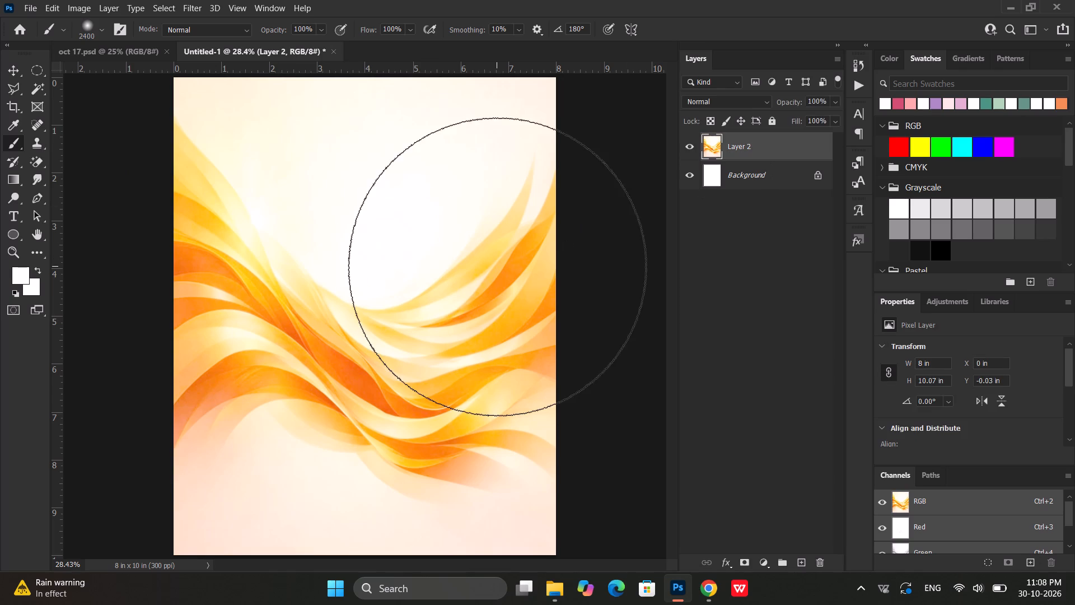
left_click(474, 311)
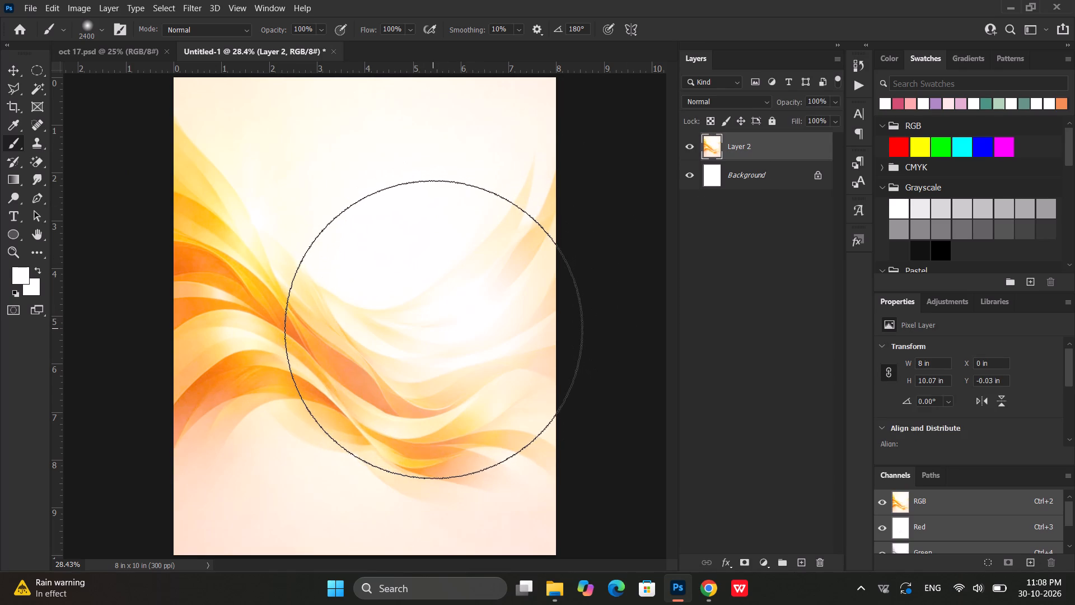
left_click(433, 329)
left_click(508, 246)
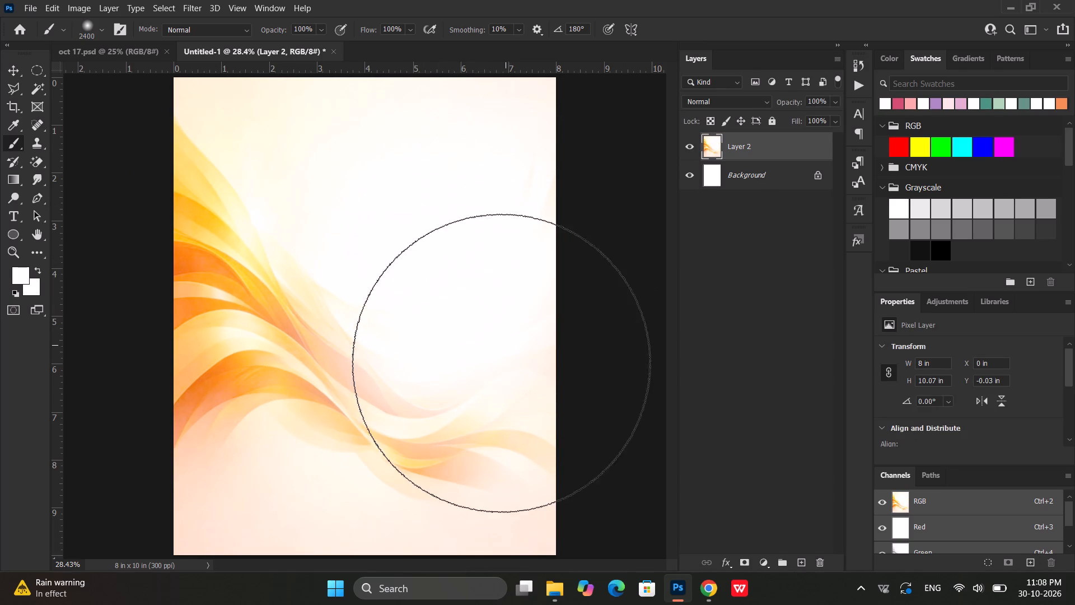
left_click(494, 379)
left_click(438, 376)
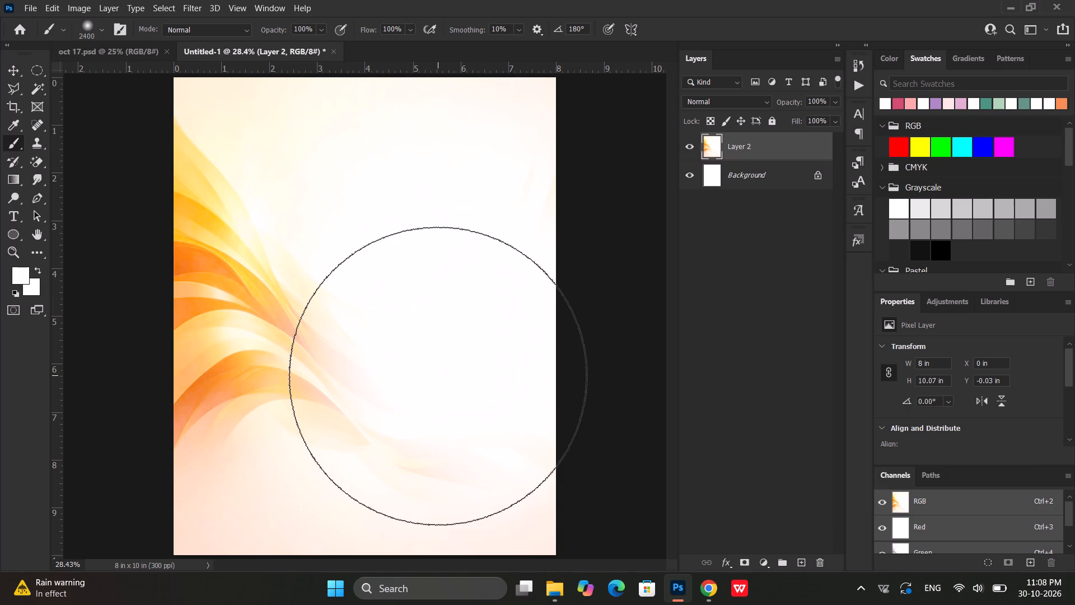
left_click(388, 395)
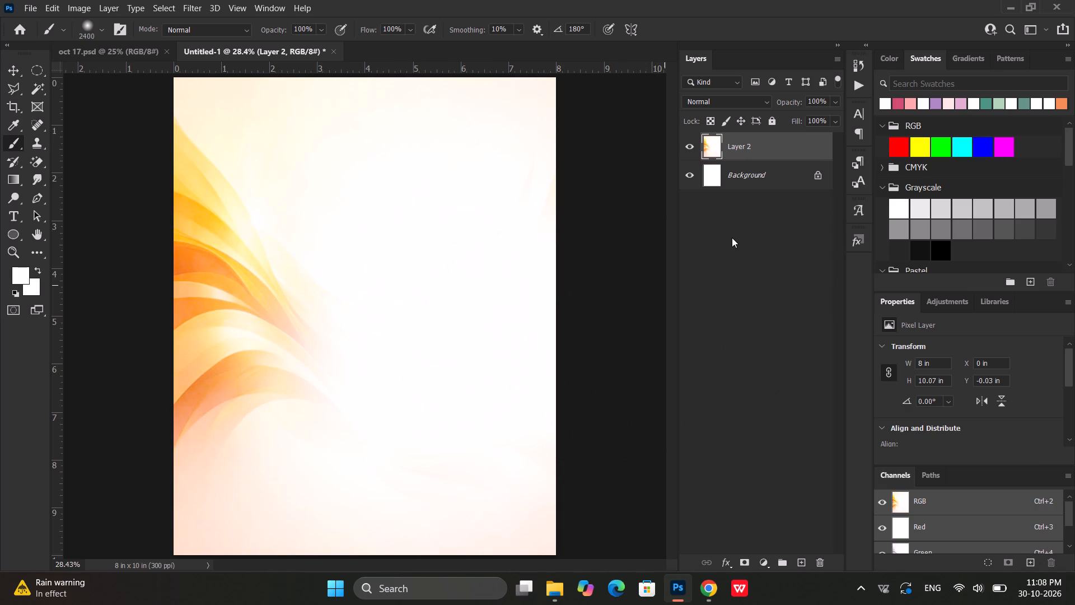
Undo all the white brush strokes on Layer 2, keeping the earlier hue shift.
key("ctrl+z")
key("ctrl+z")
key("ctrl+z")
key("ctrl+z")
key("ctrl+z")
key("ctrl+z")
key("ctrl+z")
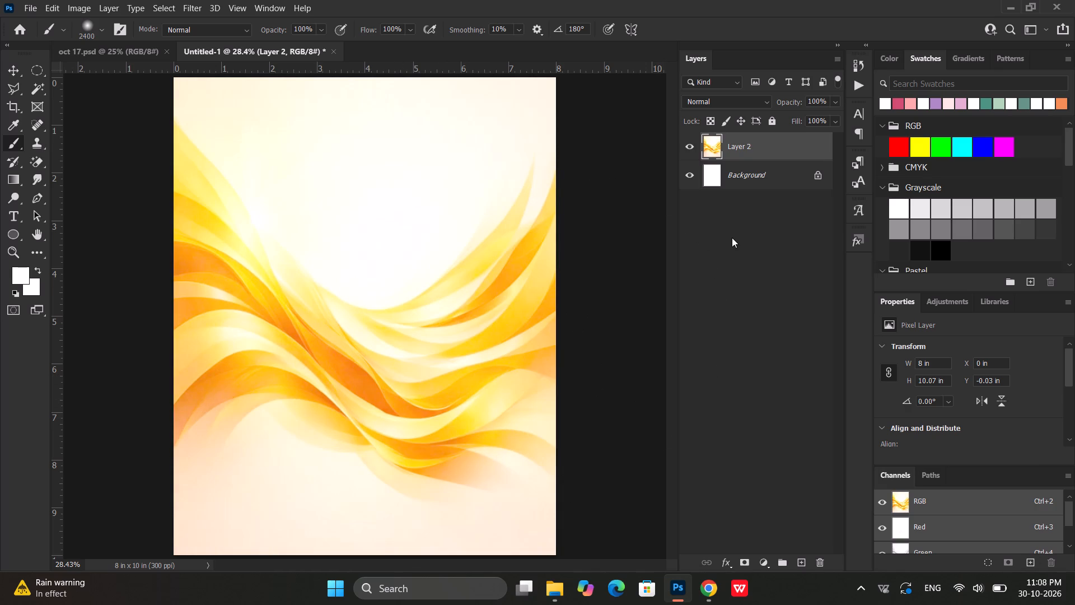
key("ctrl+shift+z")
Fade the upper-right waves on Layer 2 with two soft brush dabs in the off-white sampled from the image's upper background.
left_click(476, 141, "alt")
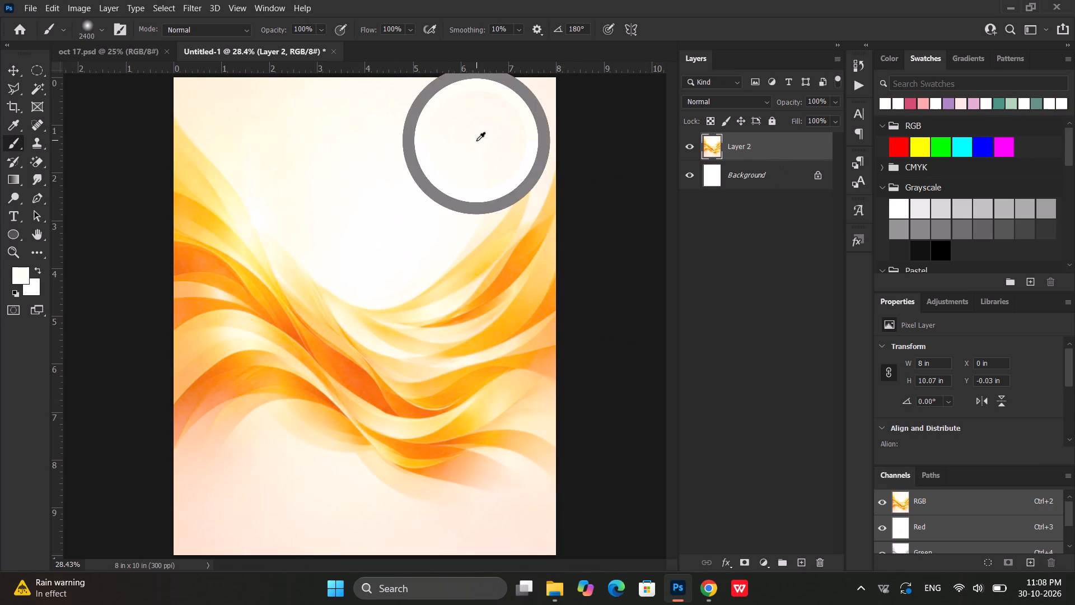
left_click(511, 229)
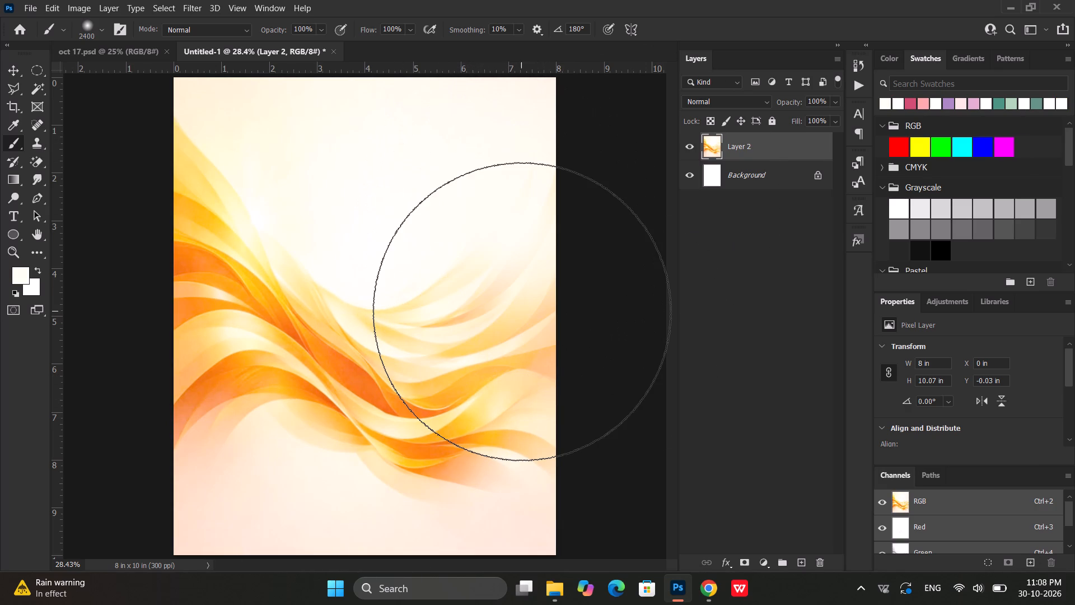
left_click(522, 311)
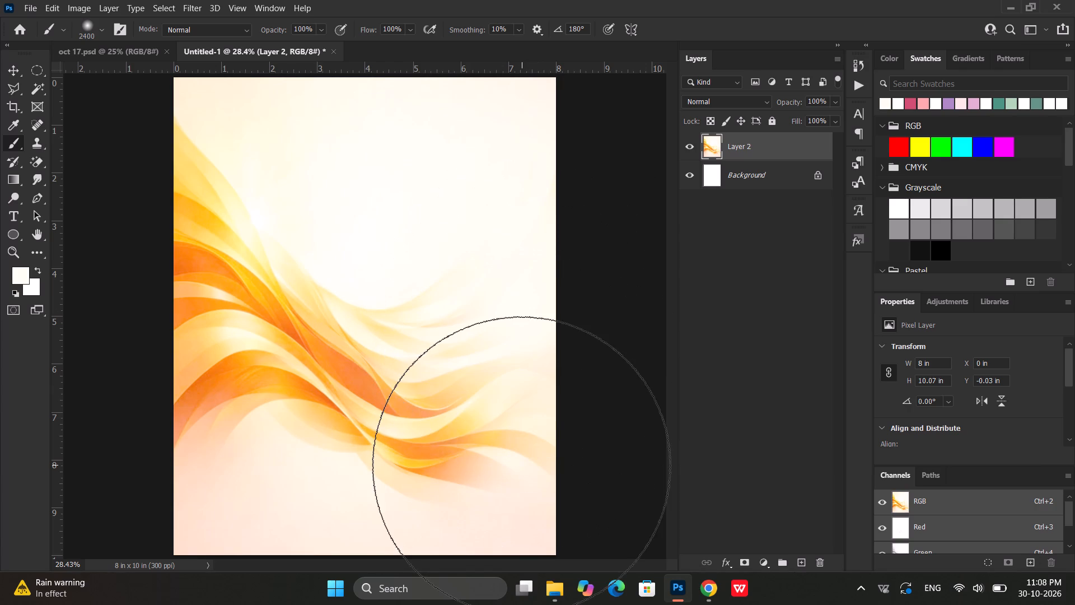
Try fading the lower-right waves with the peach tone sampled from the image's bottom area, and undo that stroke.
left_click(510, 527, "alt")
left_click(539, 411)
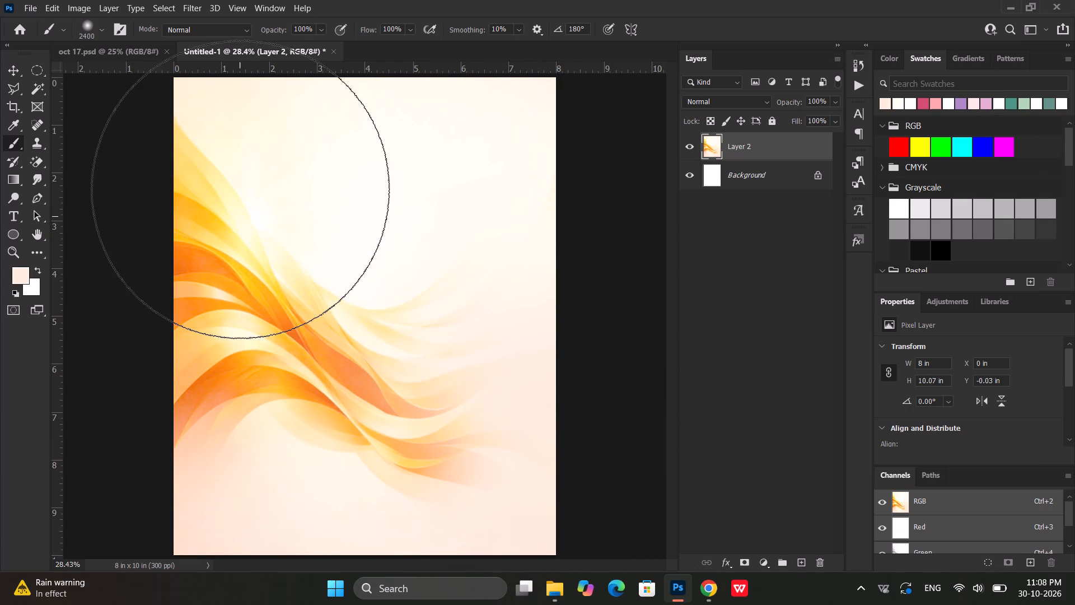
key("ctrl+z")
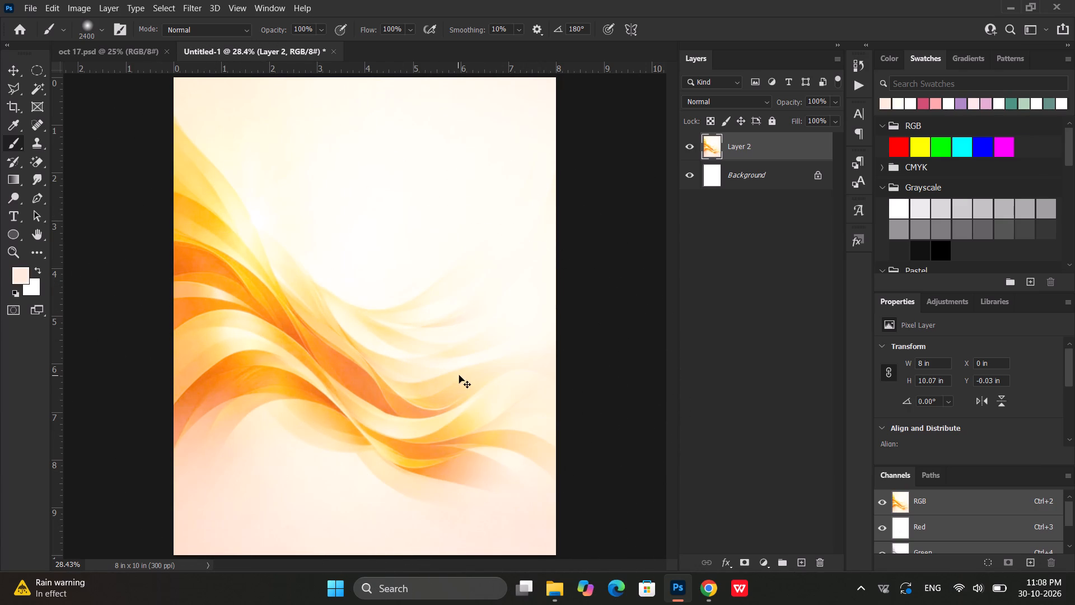
Fade the remaining central and lower-right waves on Layer 2 with near-white brush dabs sampled from the upper background.
left_click(388, 160, "alt")
left_click(396, 213)
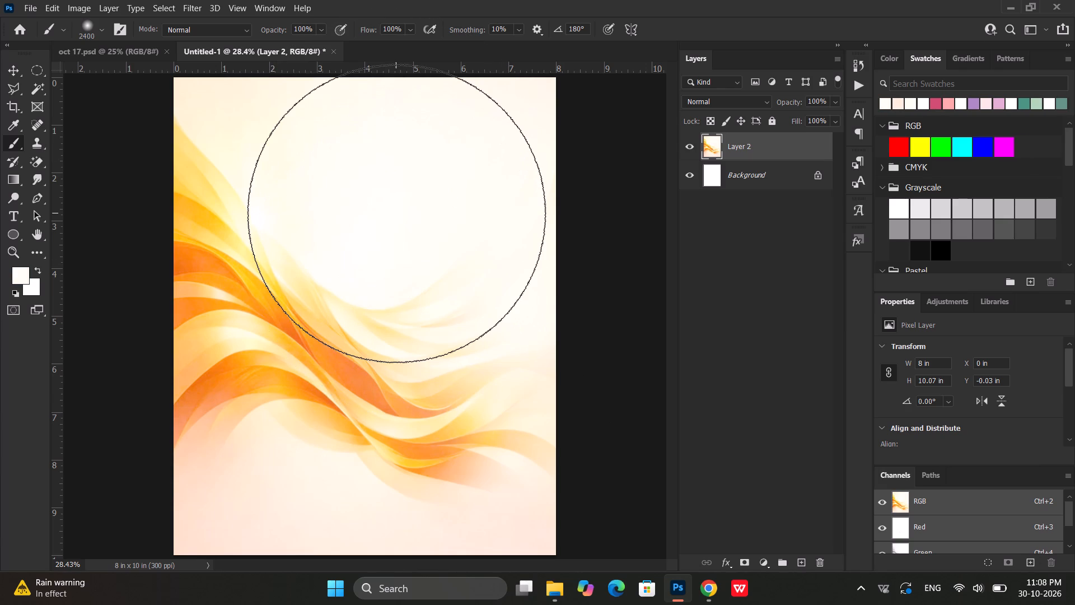
left_click(396, 251)
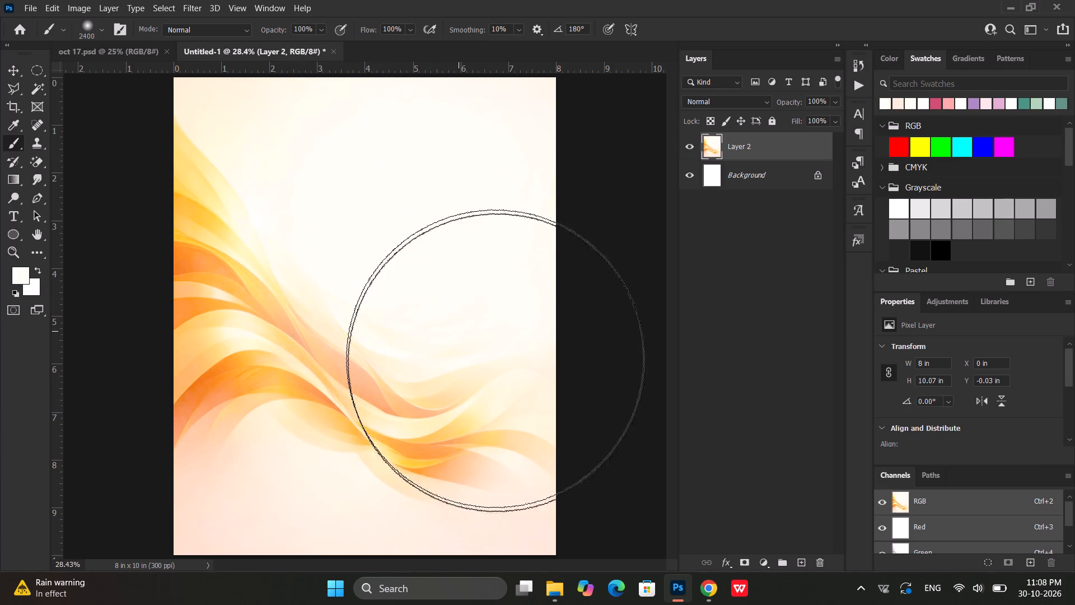
left_click(504, 425)
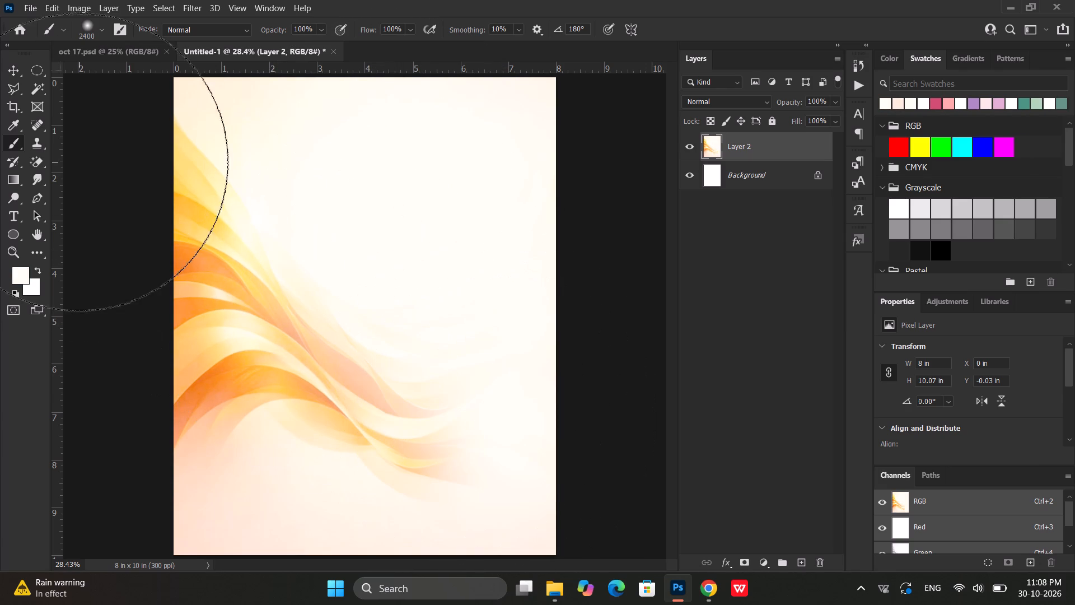
left_click(6, 68)
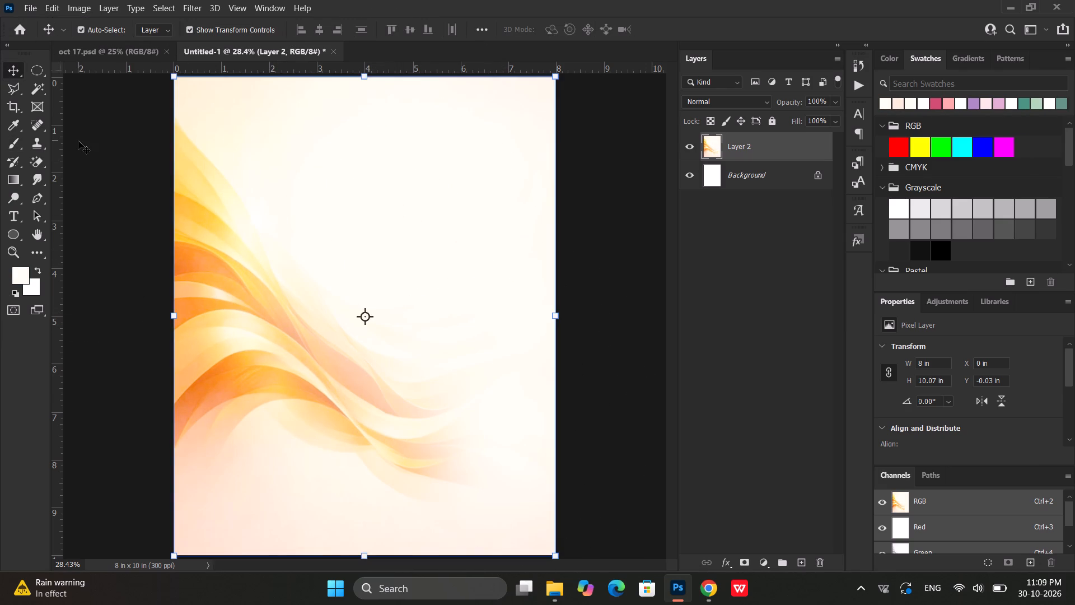
left_click(78, 141)
Copy Group 1, the row of leader portraits, from oct 17.psd into the Untitled-1 document.
left_click_drag(122, 39, 118, 49)
left_click(118, 49)
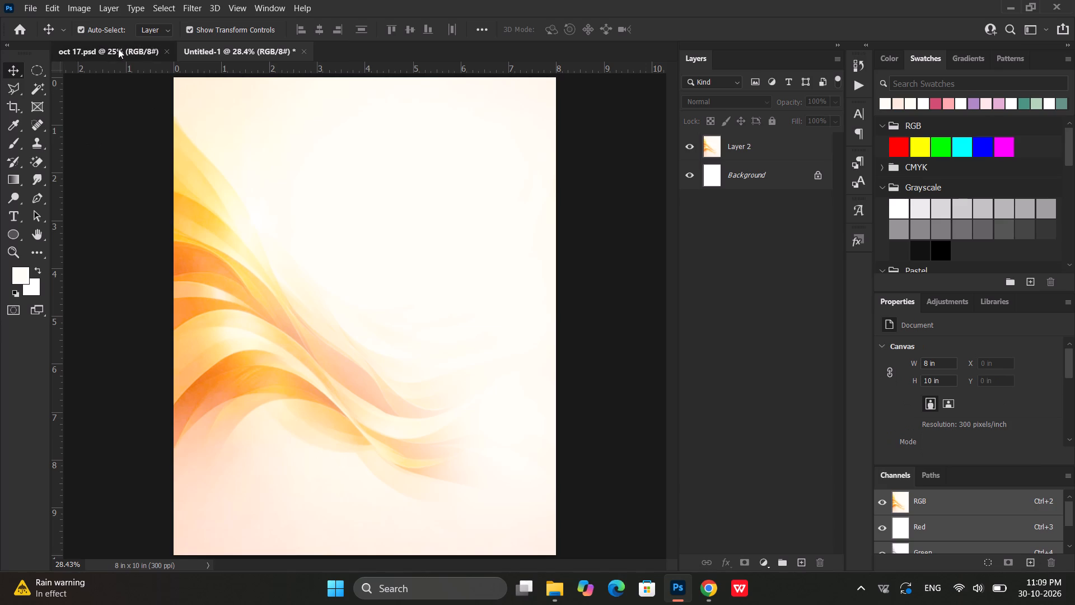
left_click(307, 138)
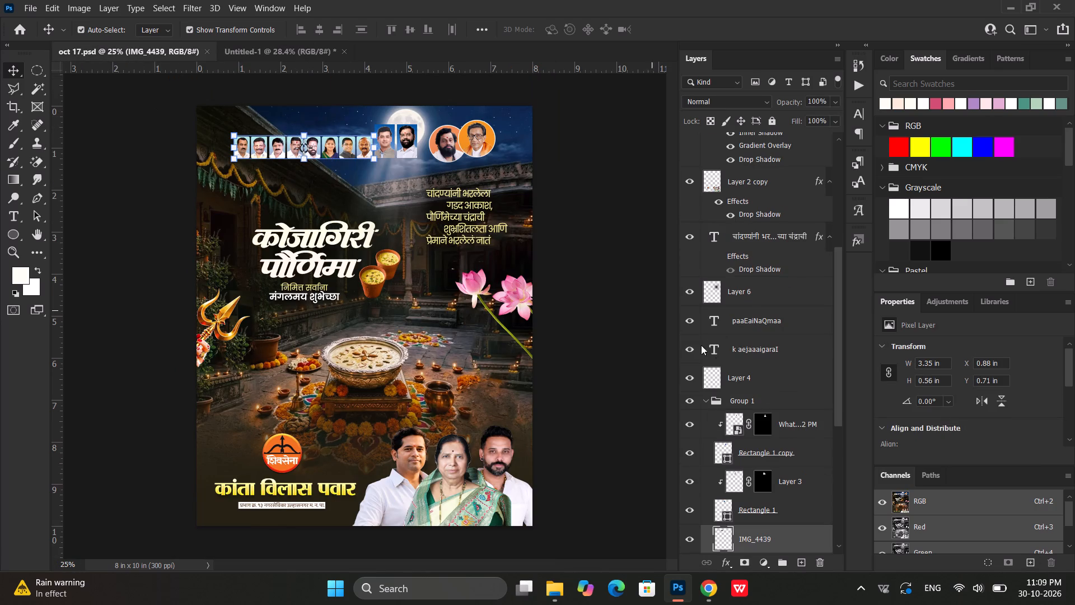
left_click(765, 397)
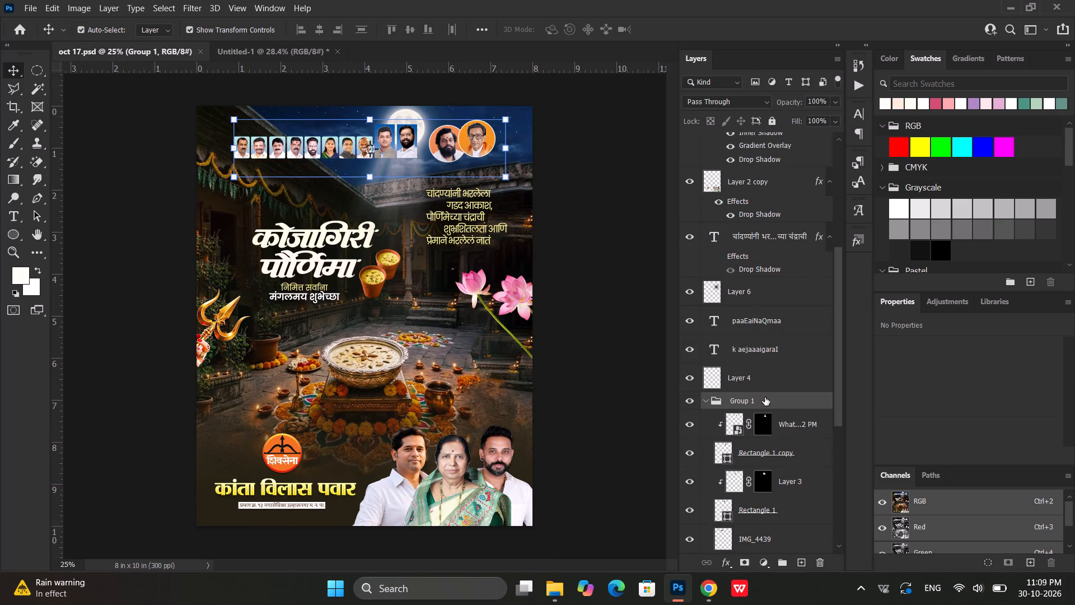
key("ctrl+c")
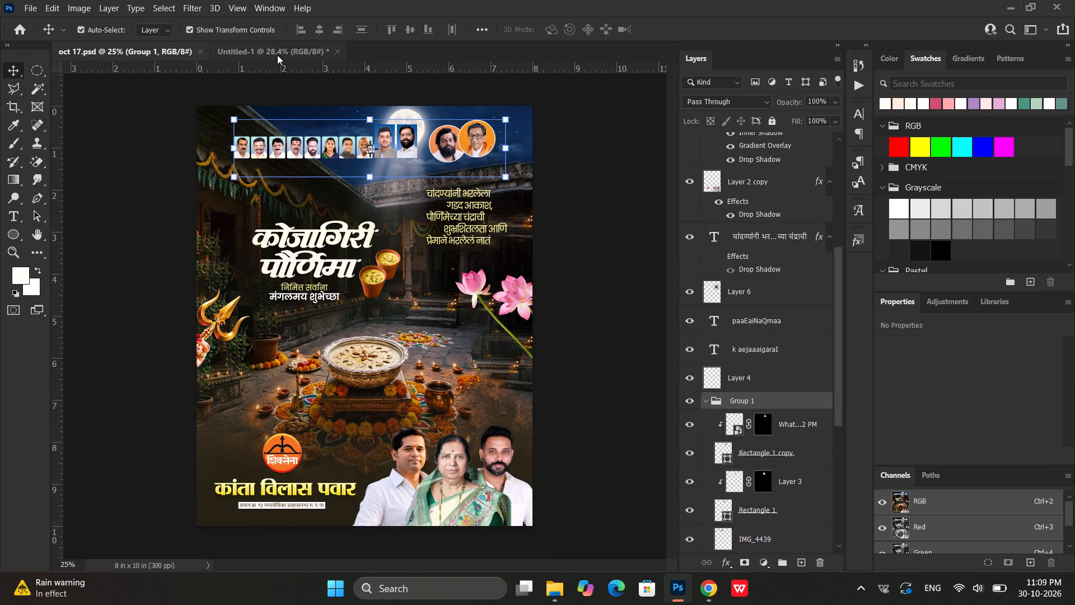
left_click(268, 47)
key("ctrl+v")
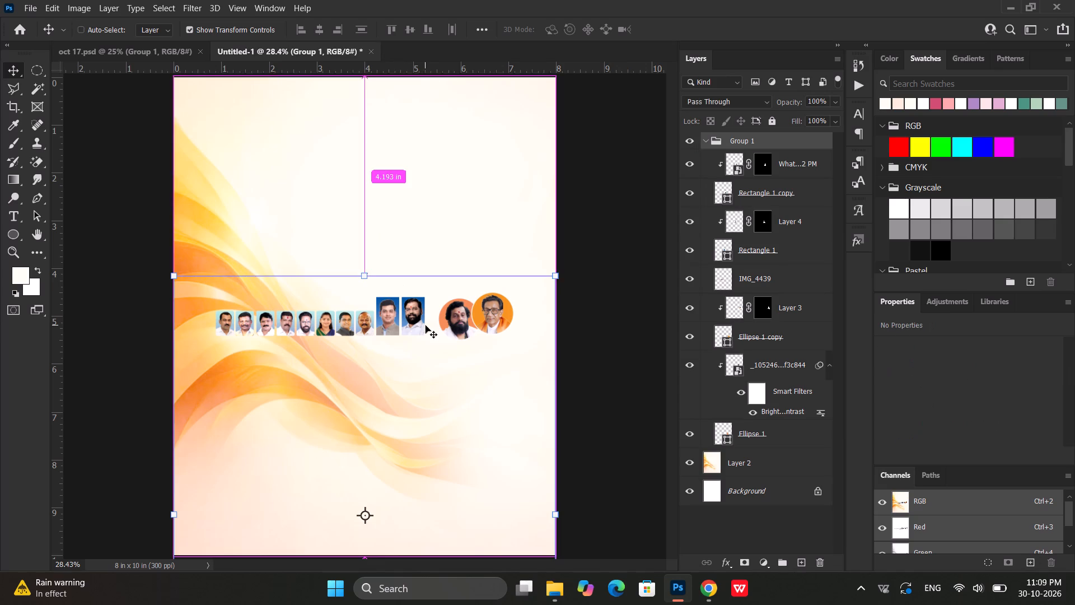
Move Group 1 straight up about 4.1 in so the portrait row sits near the top of the canvas.
key("ctrl+t")
left_click_drag(410, 336, 396, 197, "shift")
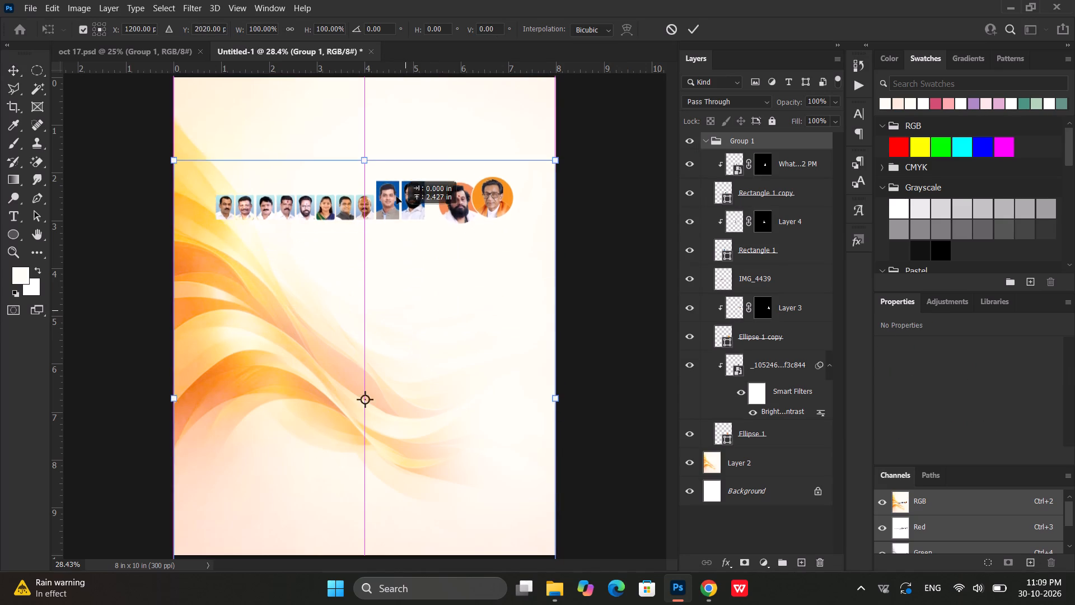
left_click_drag(396, 197, 390, 138, "shift")
key("Return")
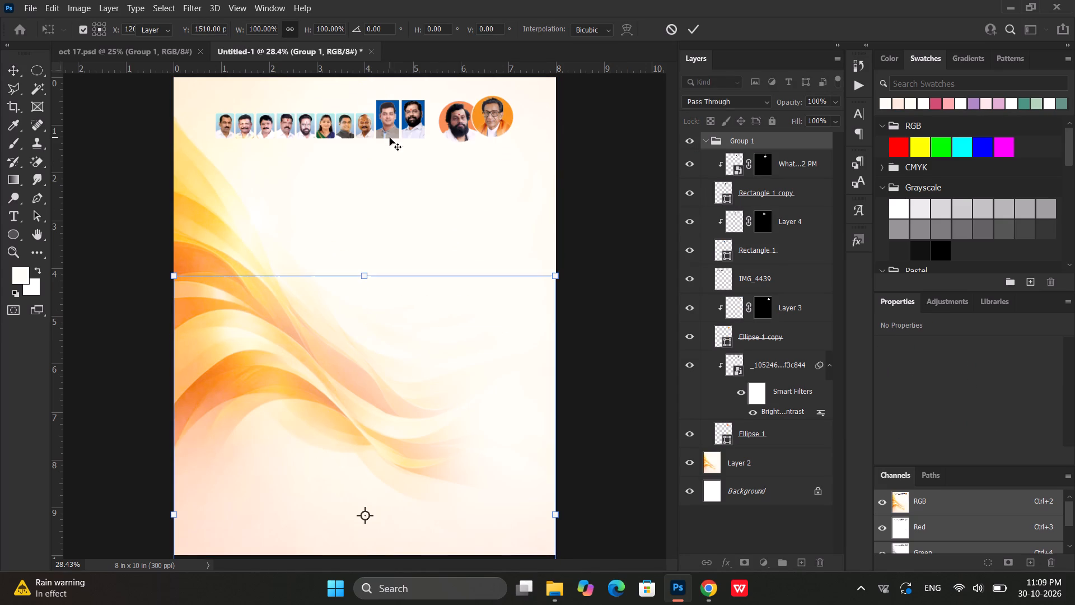
left_click(642, 174)
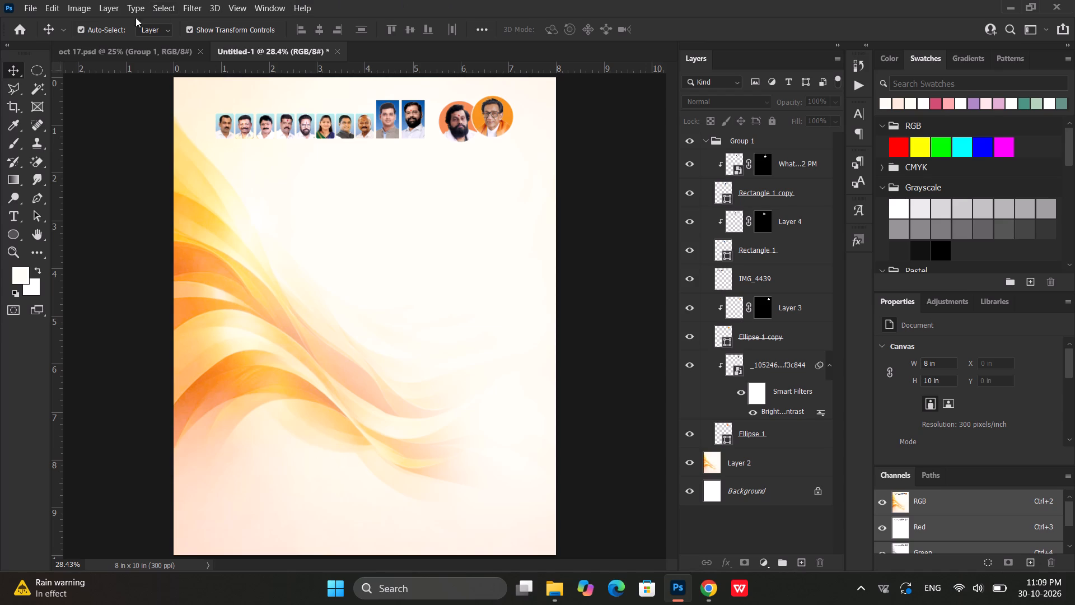
Copy the two title text layers कोजागिरी and पौर्णिमा from oct 17.psd into Untitled-1, placed at about X 3.44 in, Y 3.12 in.
left_click(109, 48)
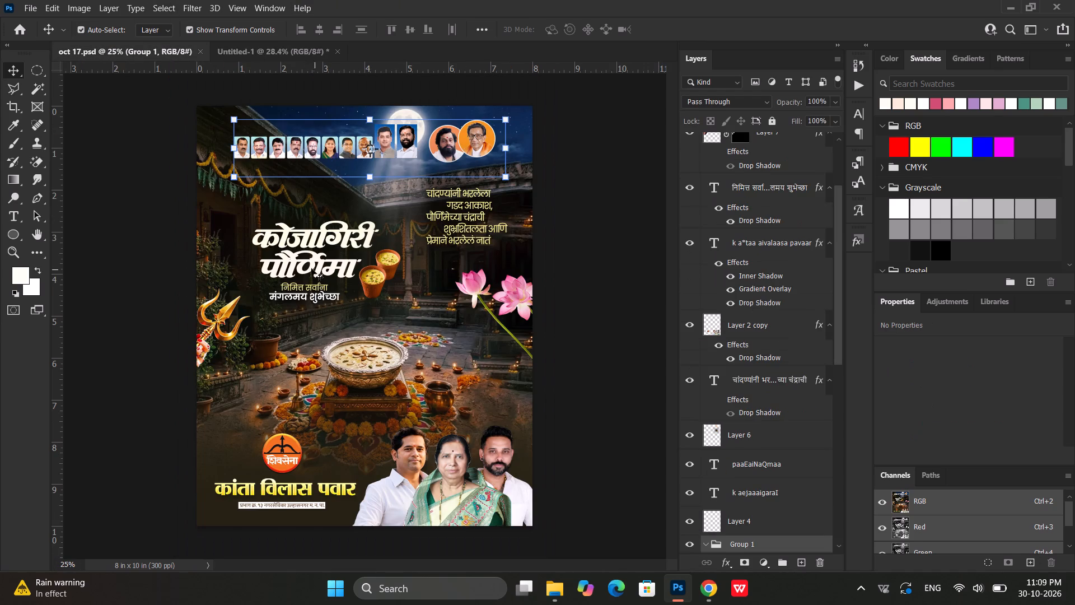
left_click(303, 238)
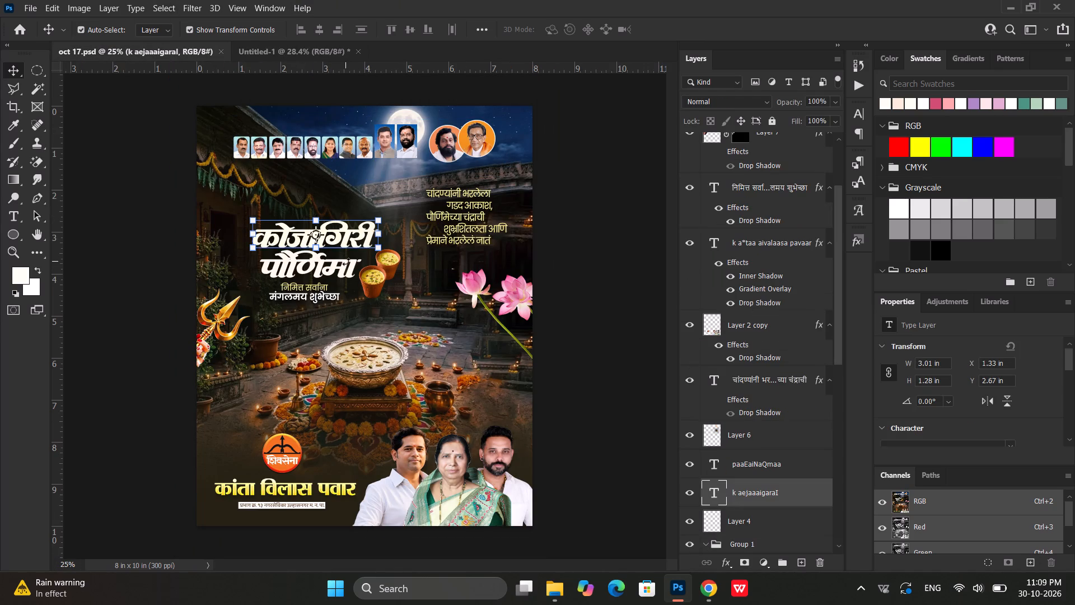
left_click(339, 271, "shift")
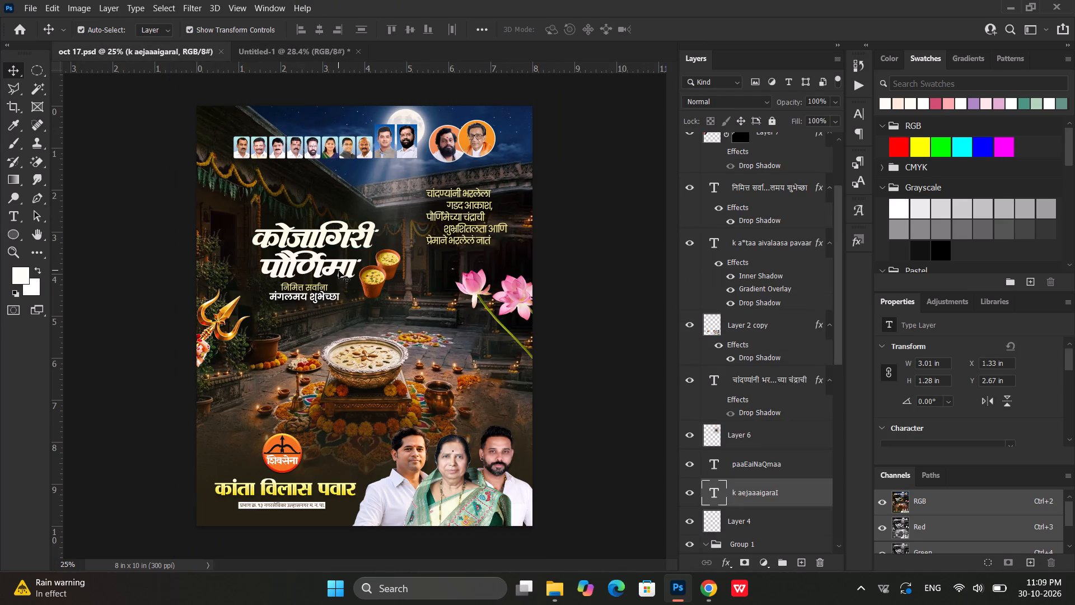
left_click_drag(764, 467, 720, 429)
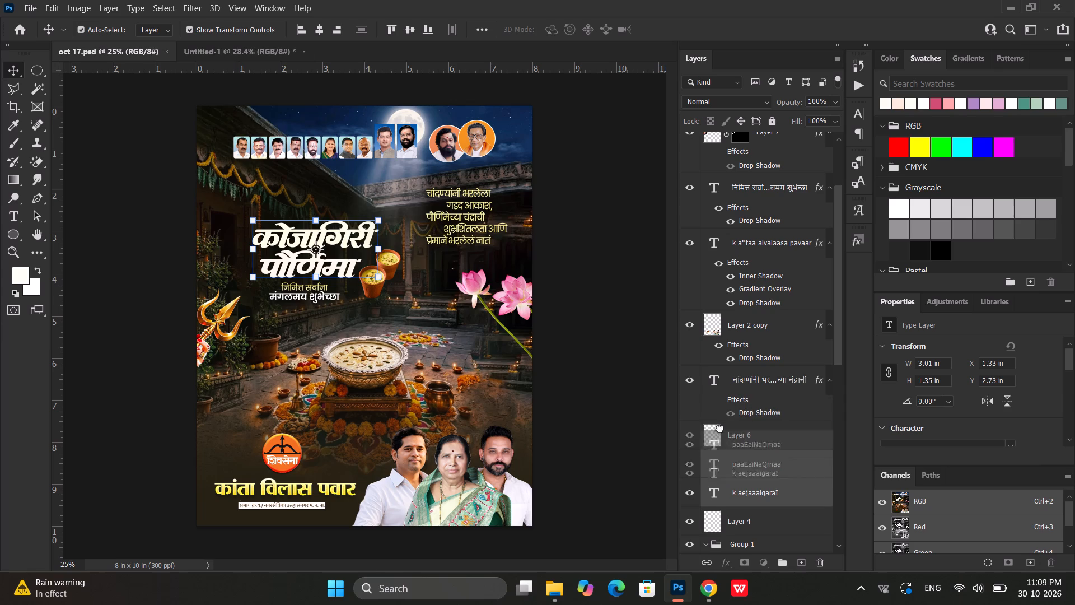
left_click_drag(720, 429, 411, 260)
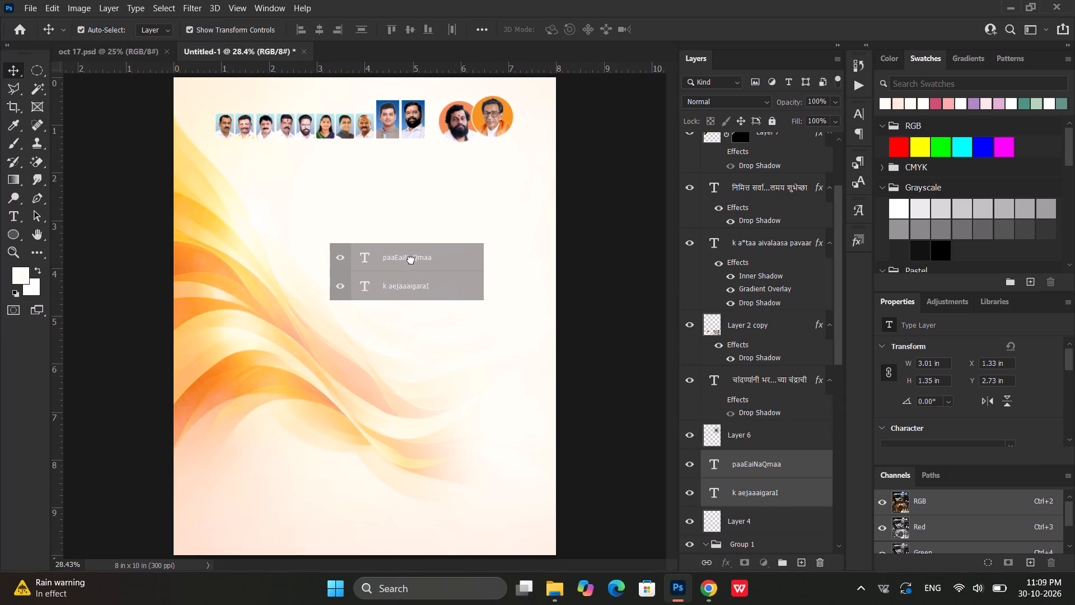
left_click_drag(411, 260, 410, 259)
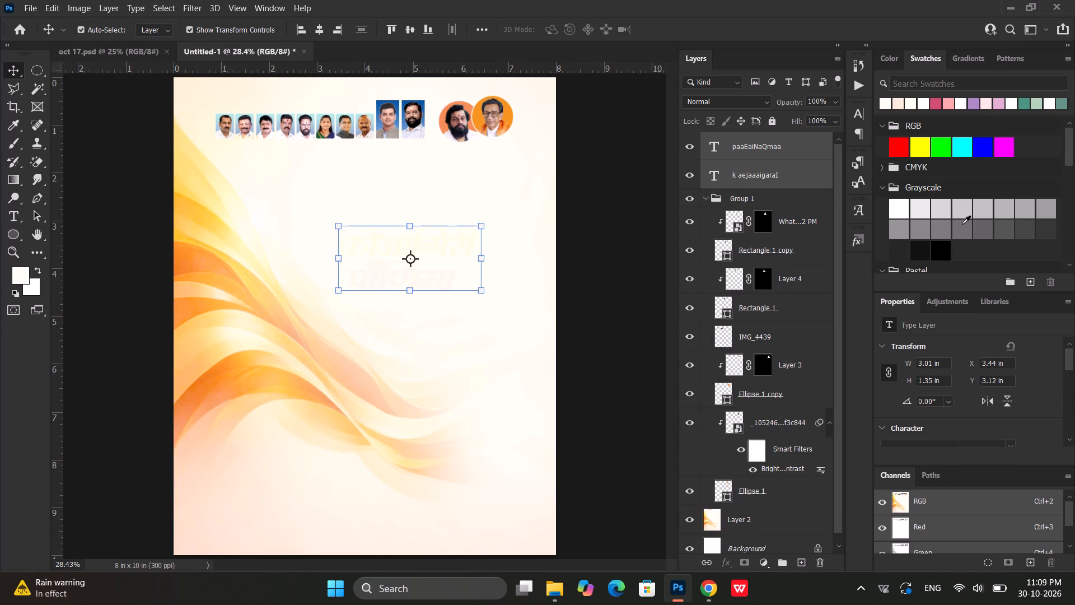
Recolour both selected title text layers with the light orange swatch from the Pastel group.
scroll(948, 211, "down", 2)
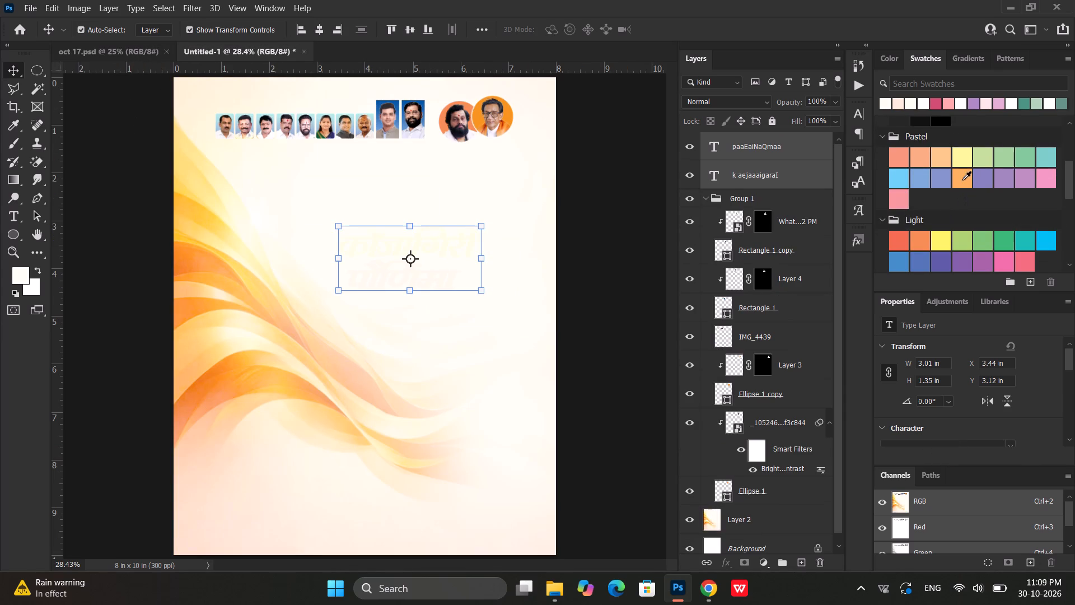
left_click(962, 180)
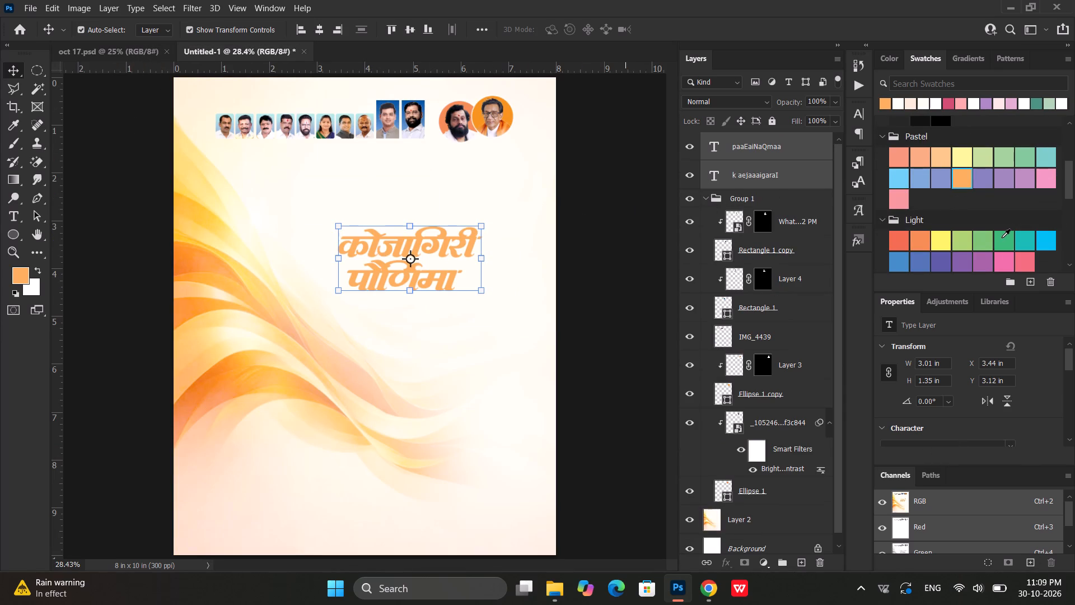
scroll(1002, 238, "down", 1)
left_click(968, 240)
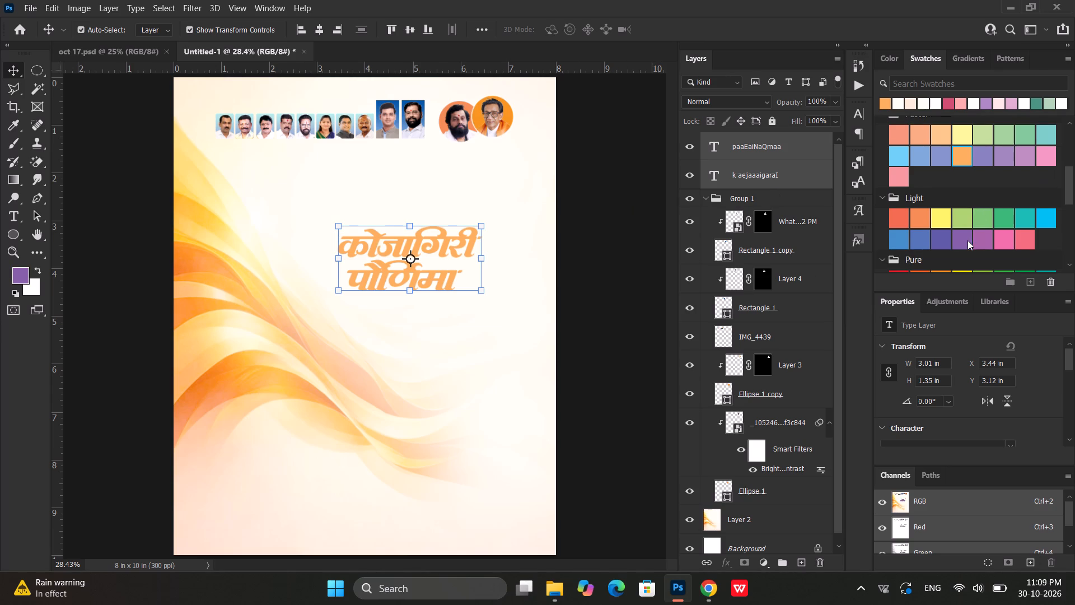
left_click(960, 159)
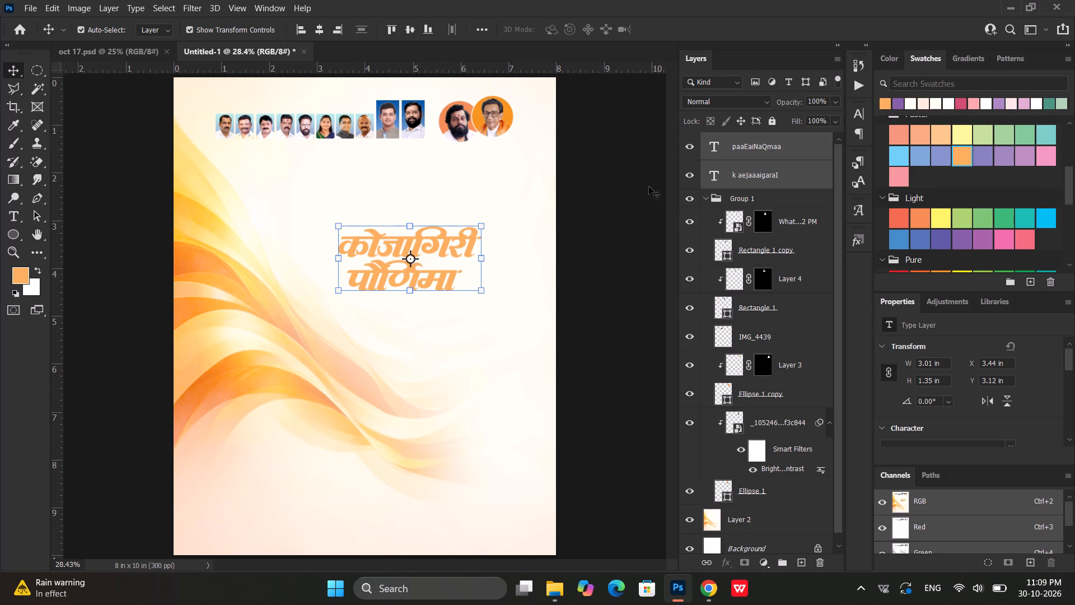
Enlarge the two title text layers to about 3.11 x 1.4 in and place them at about X 3.91 in, Y 2.8 in.
left_click(483, 222)
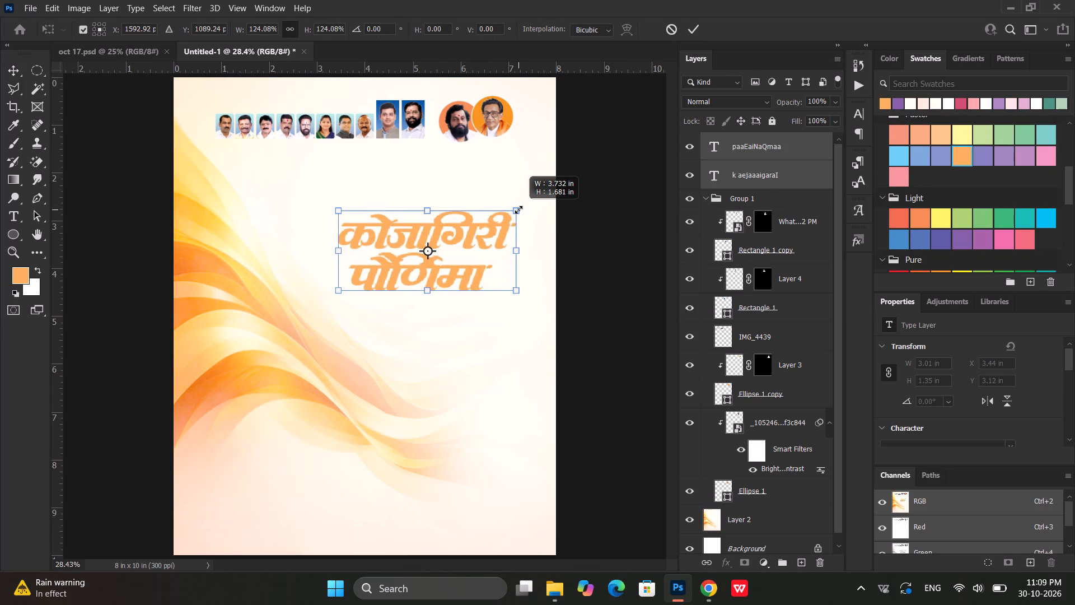
left_click_drag(432, 250, 455, 238)
key("Return")
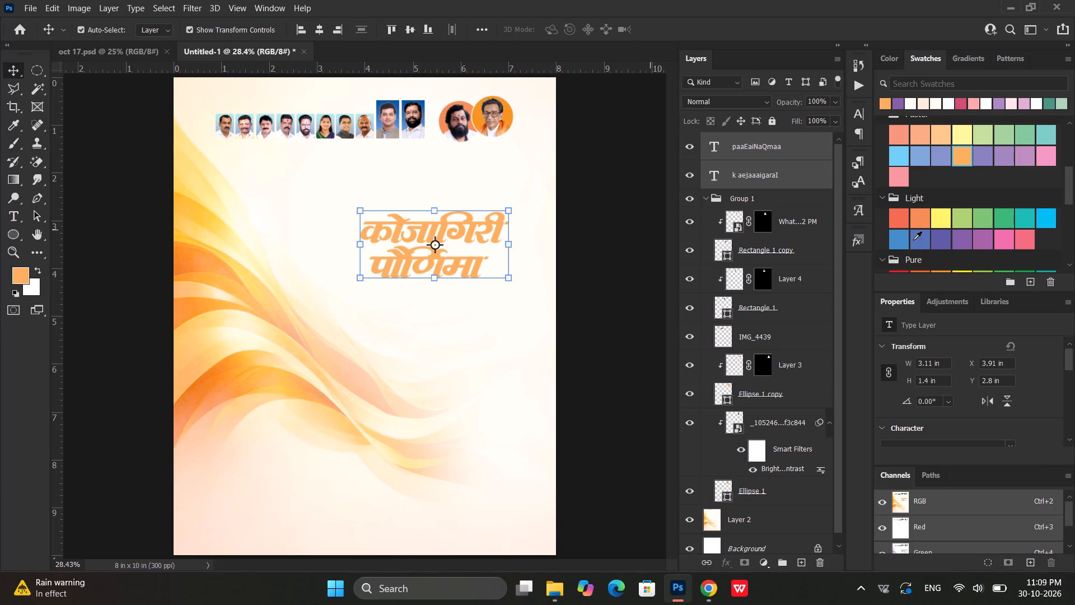
Recolour both title text layers with the orange swatch from the Light group and deselect them.
left_click(915, 219)
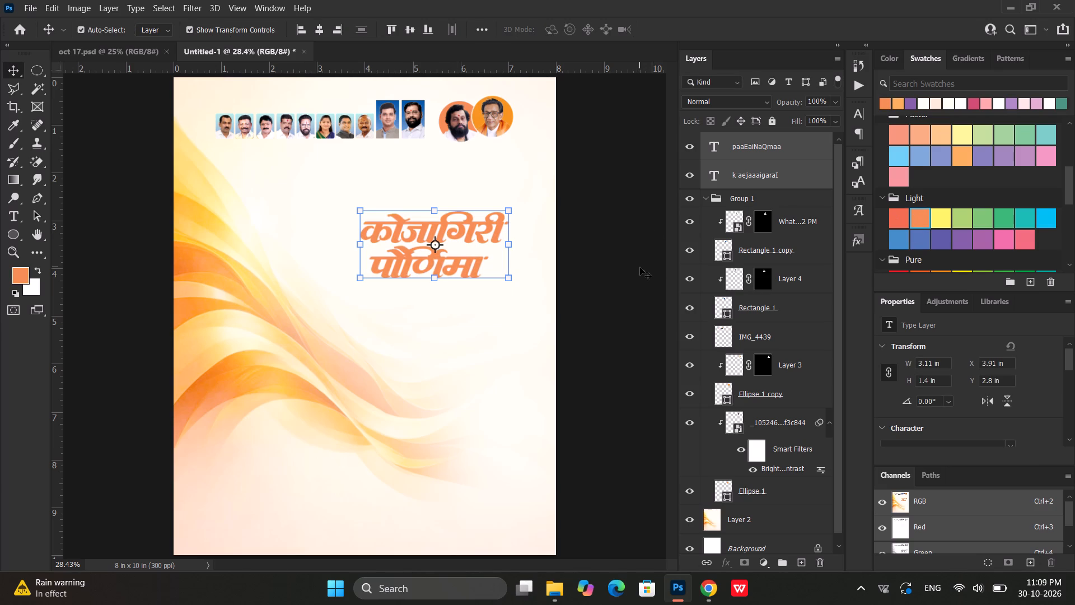
left_click(640, 267)
left_click(442, 237)
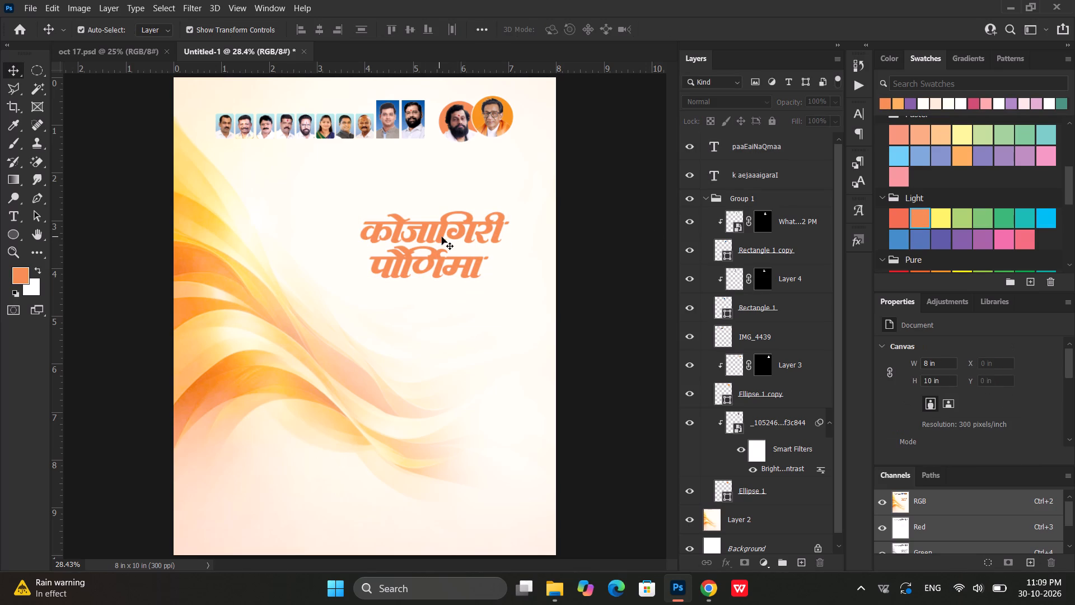
left_click(460, 271)
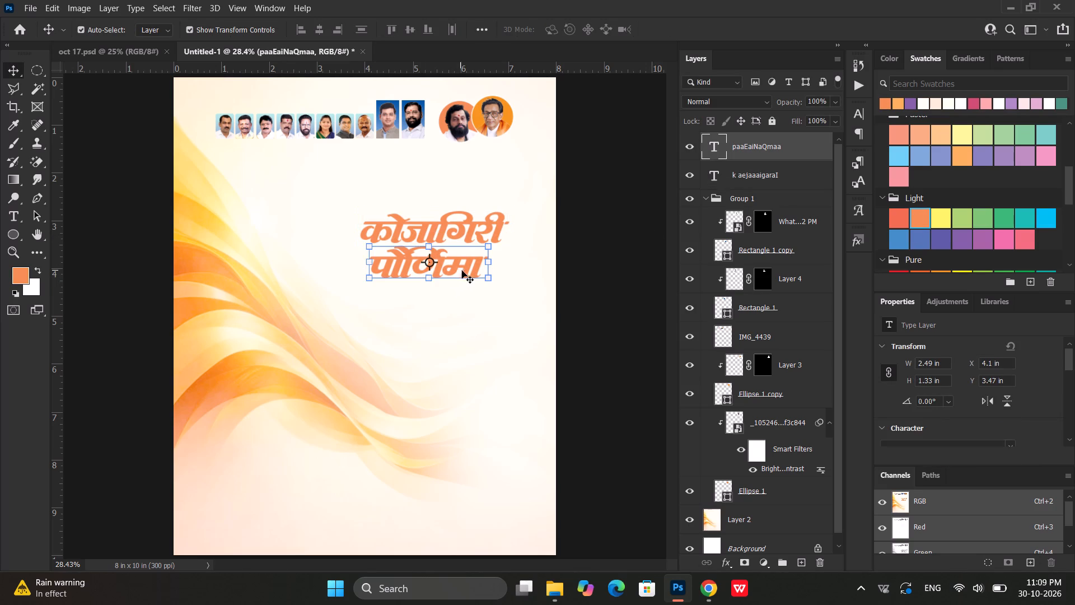
double_click(466, 270)
type("pa")
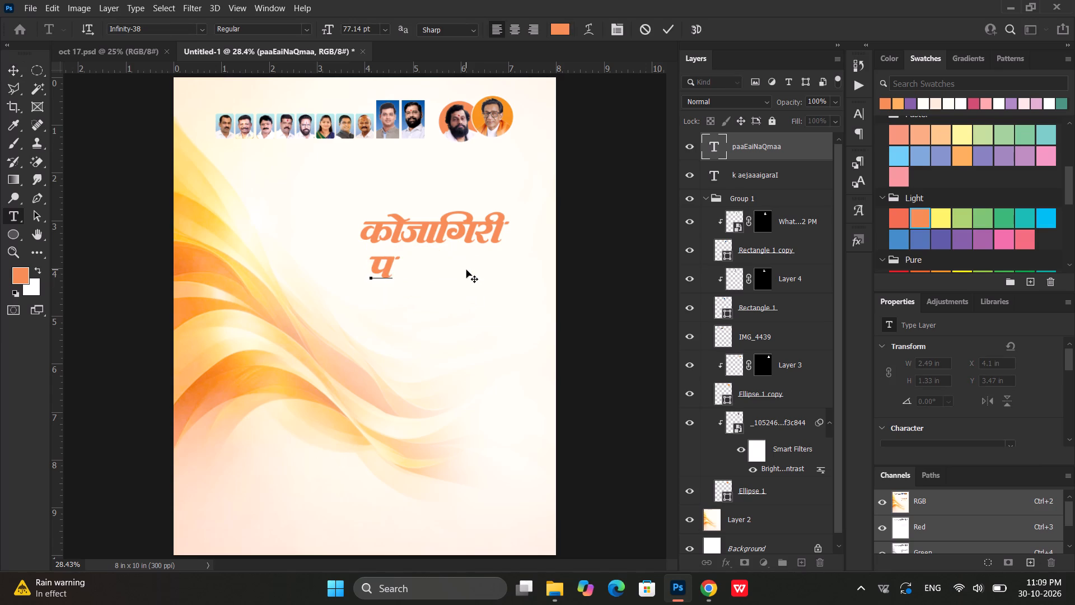
type("oe")
type("la")
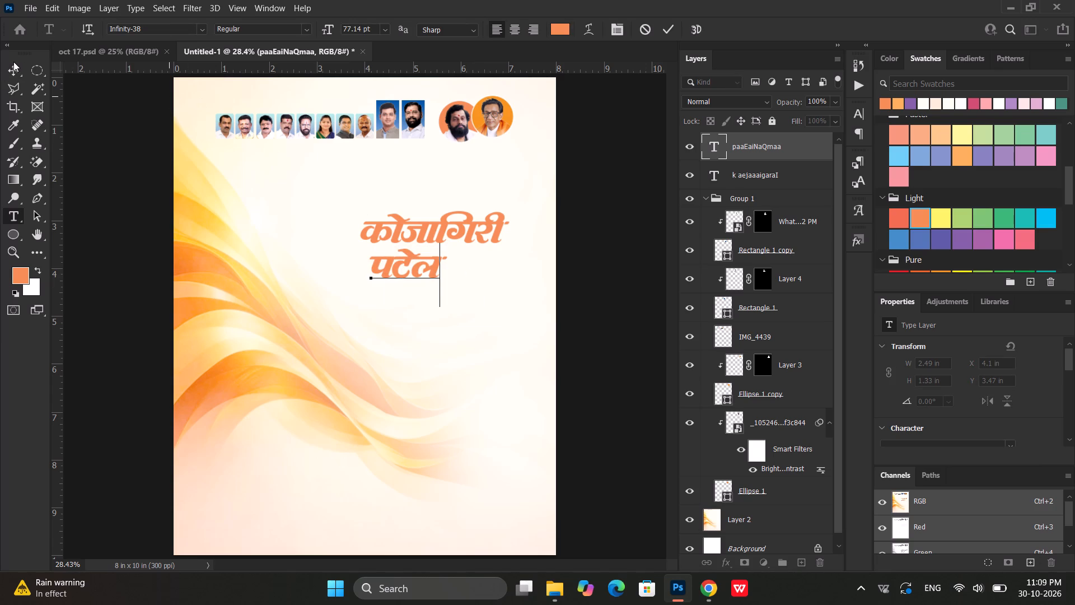
left_click(13, 62)
left_click(607, 307)
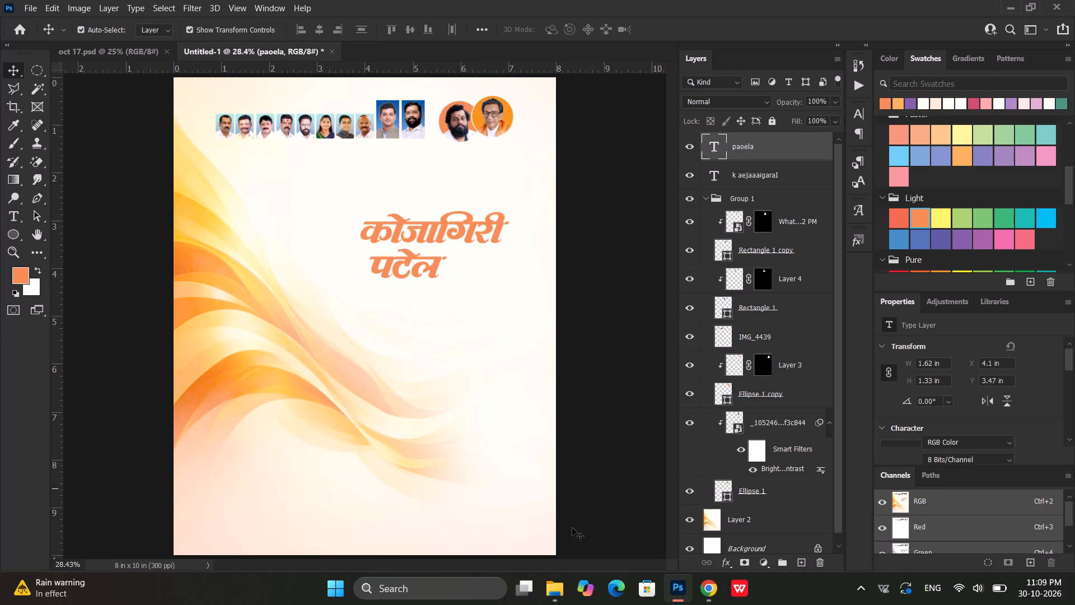
Switch to Chrome and look through the image results for Vallabhbhai Patel for a suitable portrait.
left_click(714, 598)
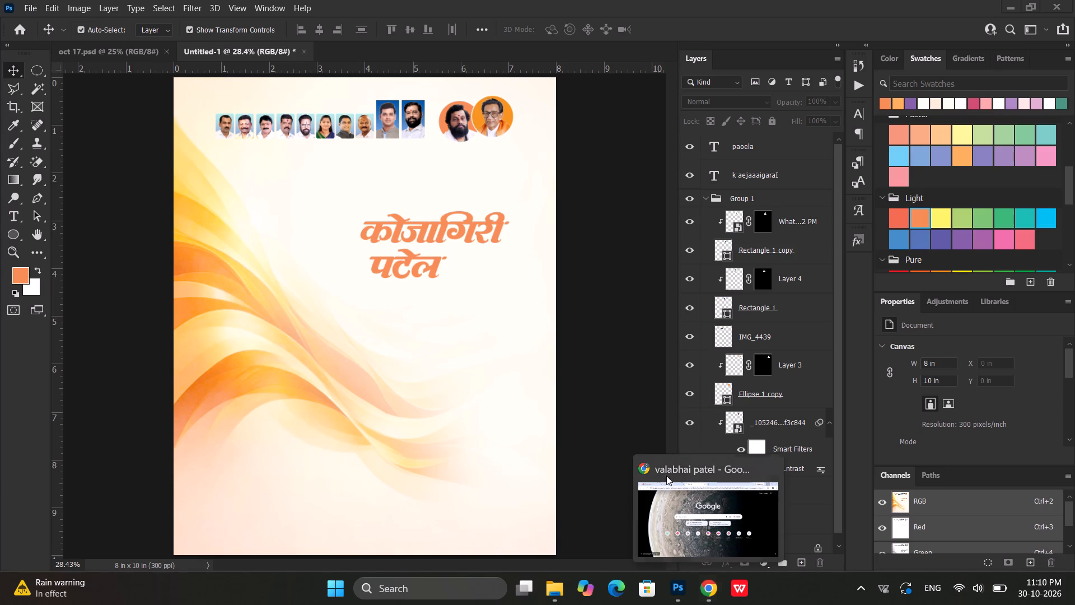
left_click(673, 488)
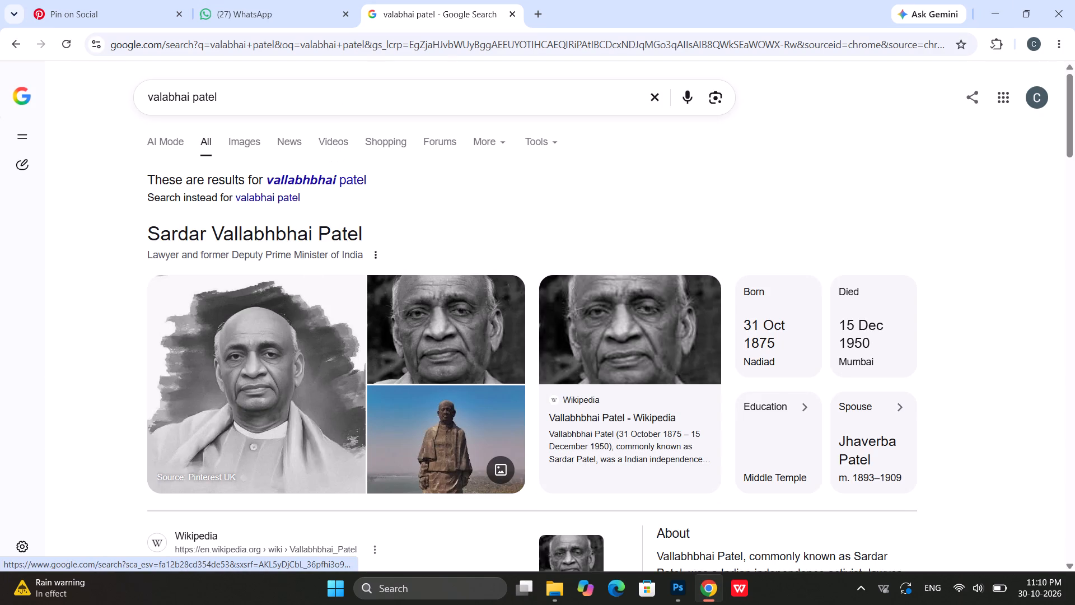
left_click(231, 131)
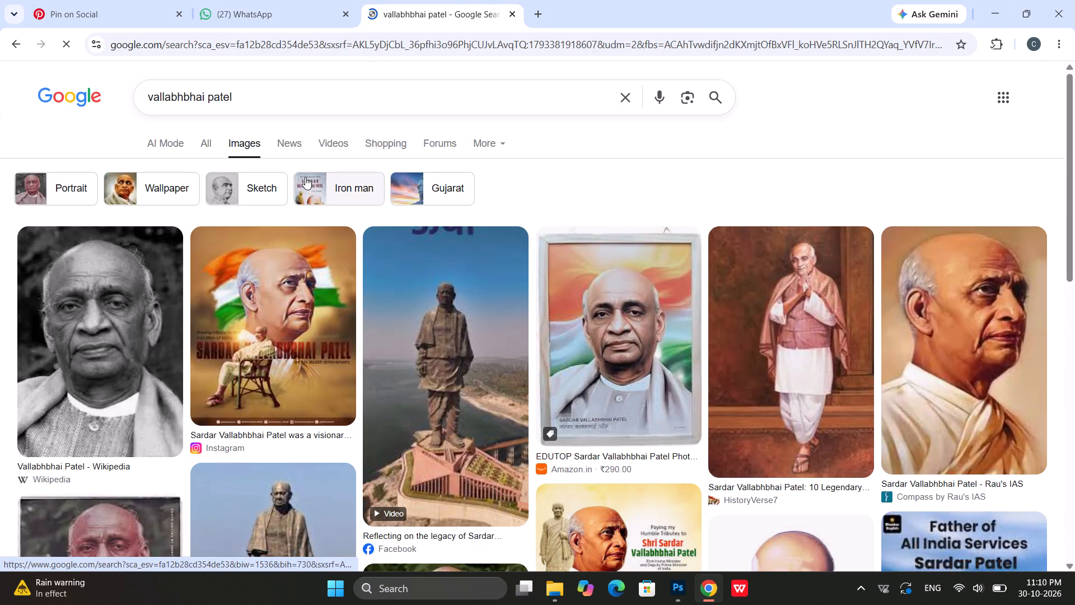
scroll(198, 295, "down", 1)
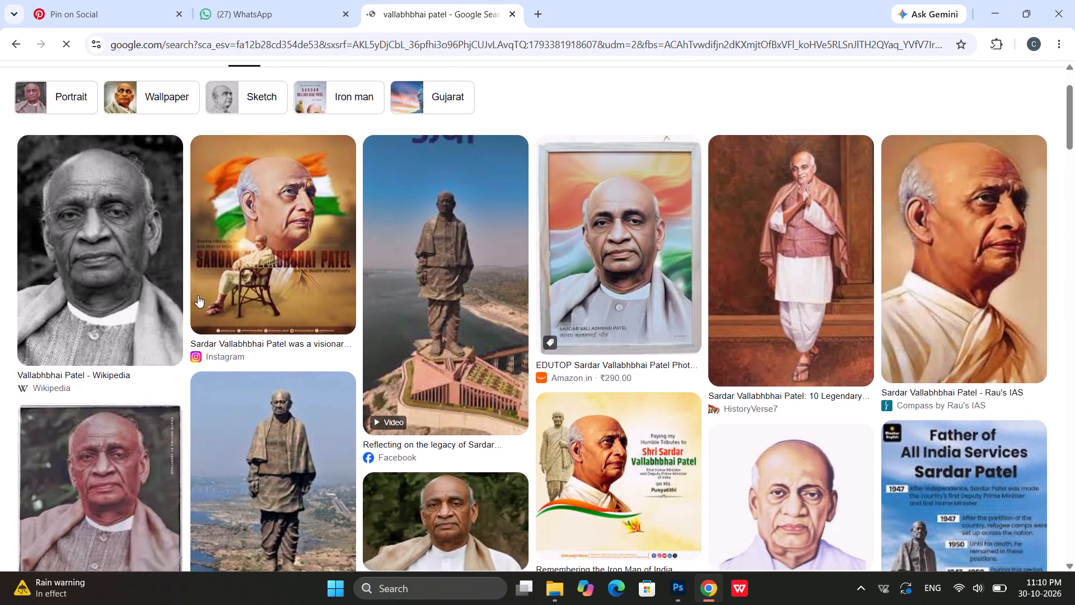
scroll(198, 295, "down", 3)
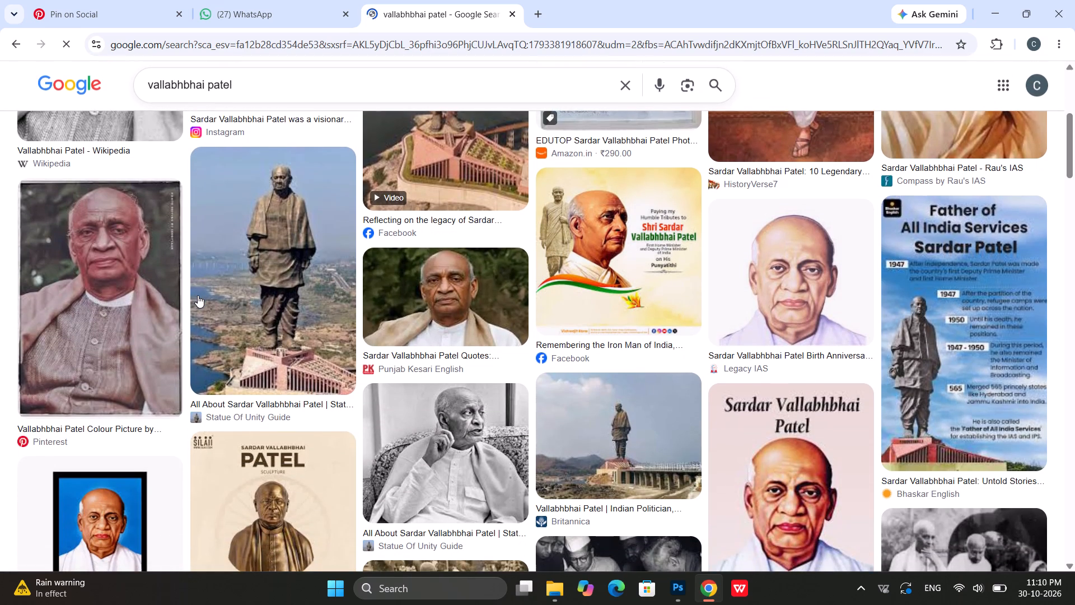
scroll(198, 295, "down", 2)
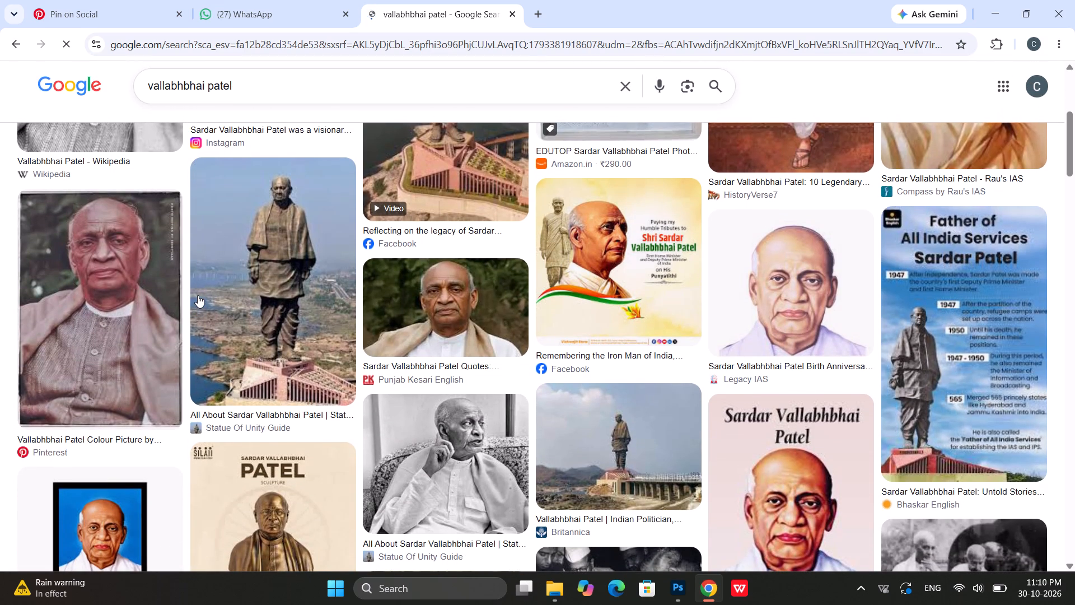
scroll(198, 295, "down", 1)
scroll(198, 295, "up", 2)
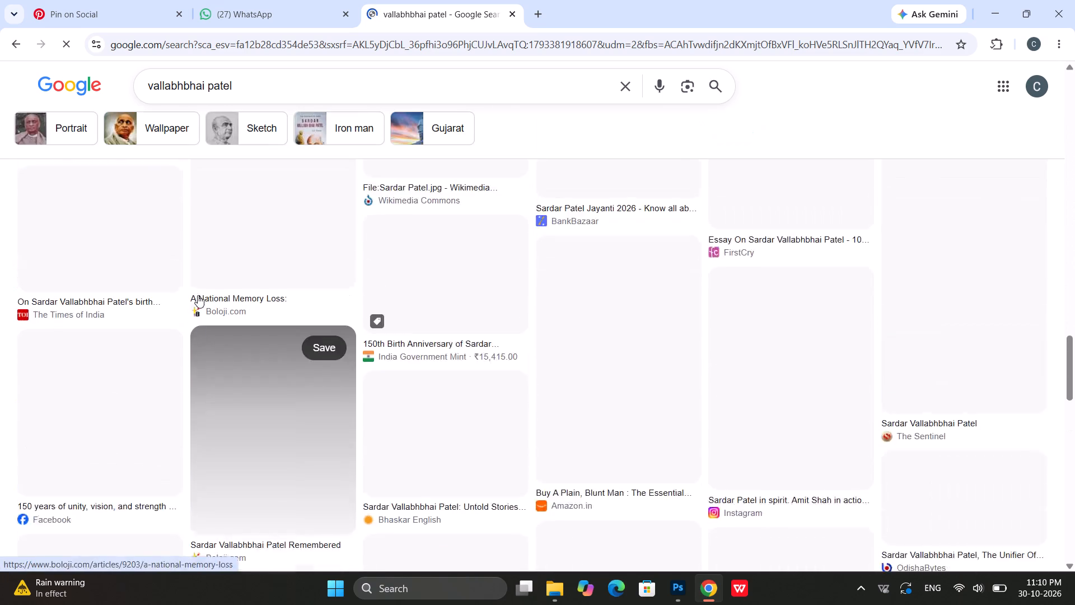
scroll(198, 295, "up", 8)
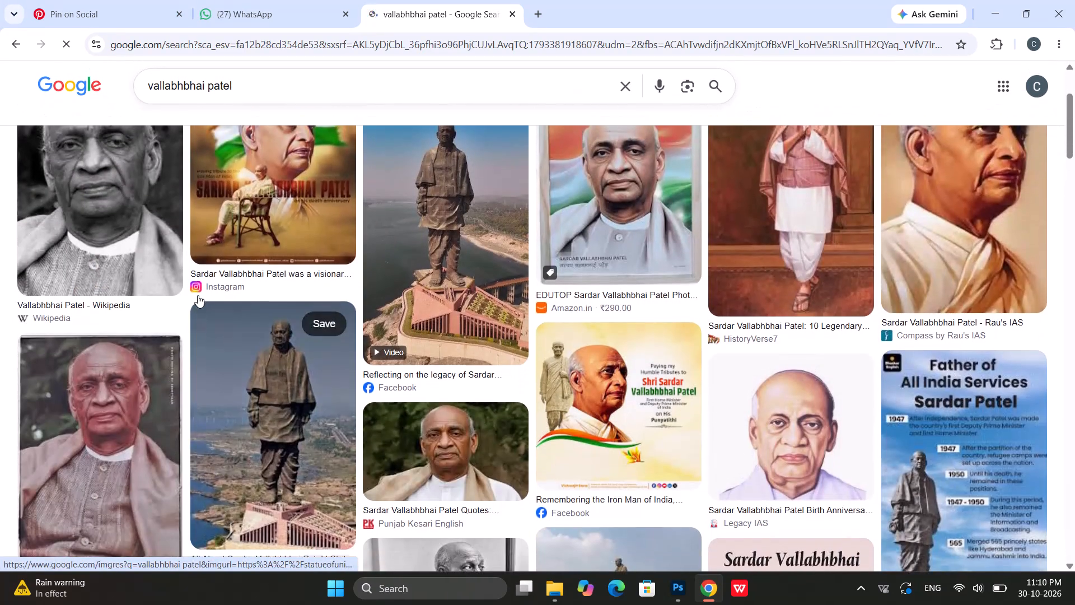
scroll(198, 295, "up", 2)
Search Google Images for "vallabhbhai patel photo" and examine the portraits, including the Pinterest colour picture and its related images.
left_click(253, 93)
key("space")
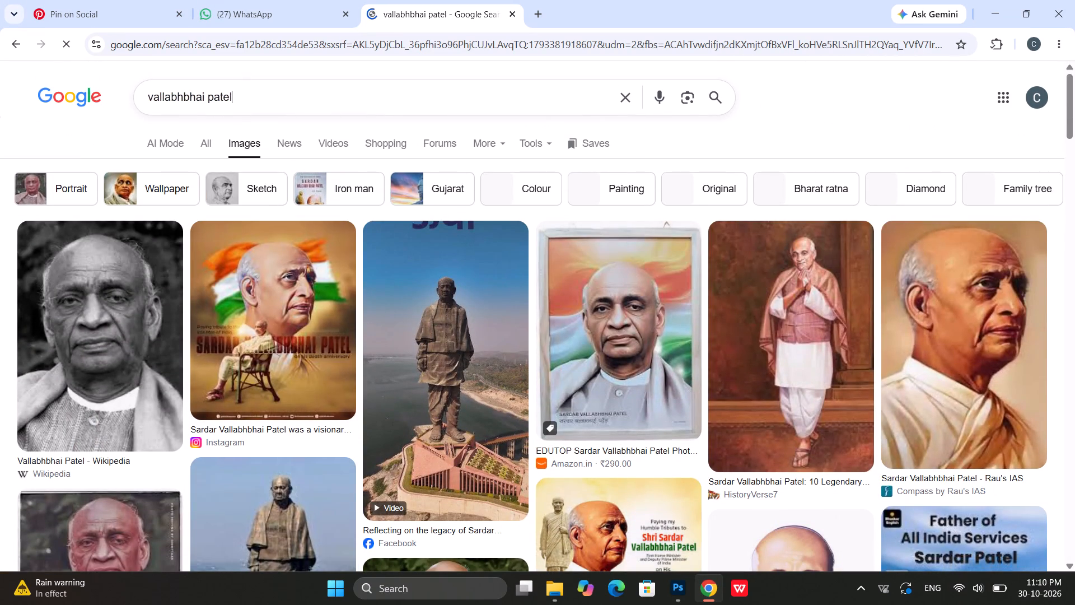
type("photo")
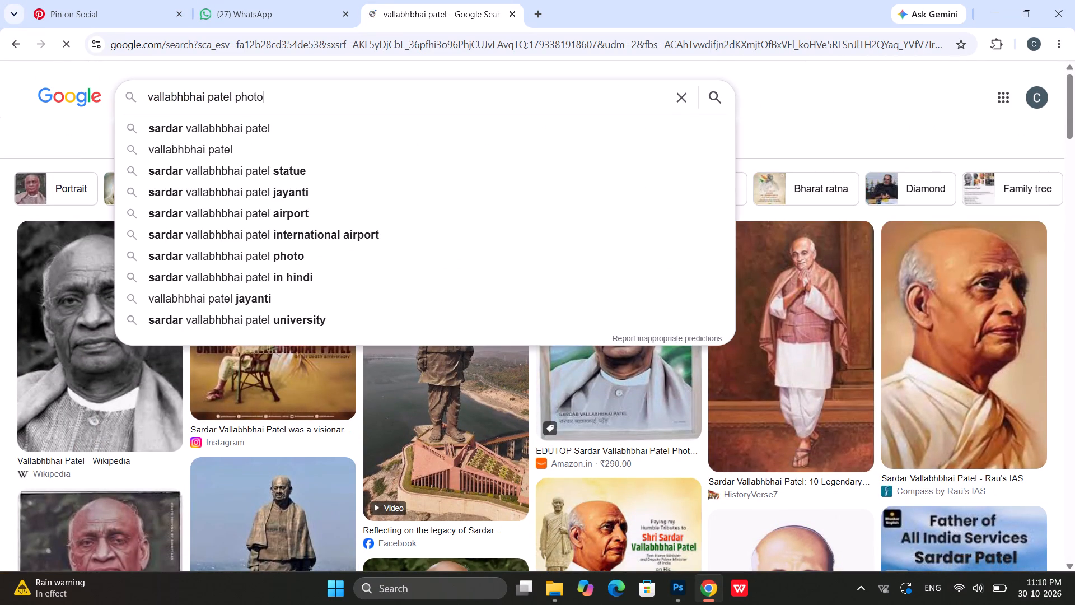
key("Return")
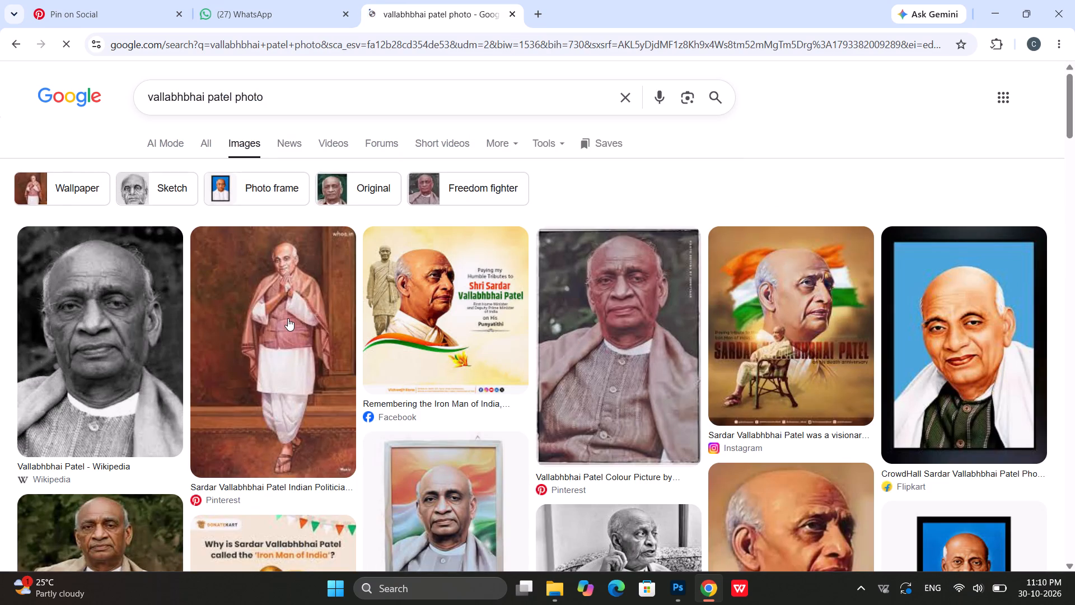
scroll(353, 371, "up", 1)
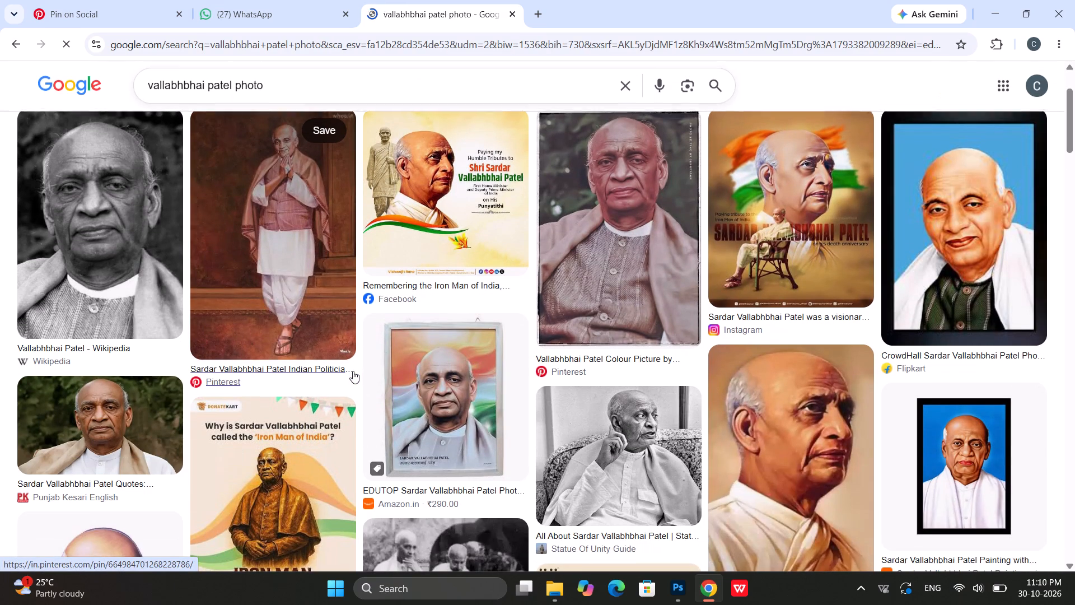
scroll(353, 371, "up", 2)
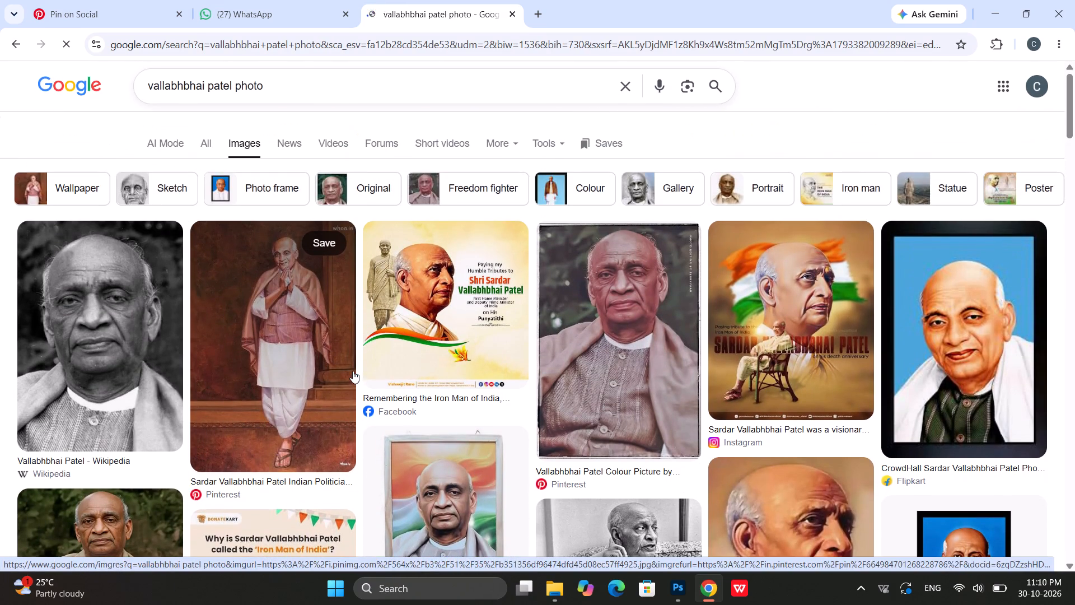
left_click(635, 350)
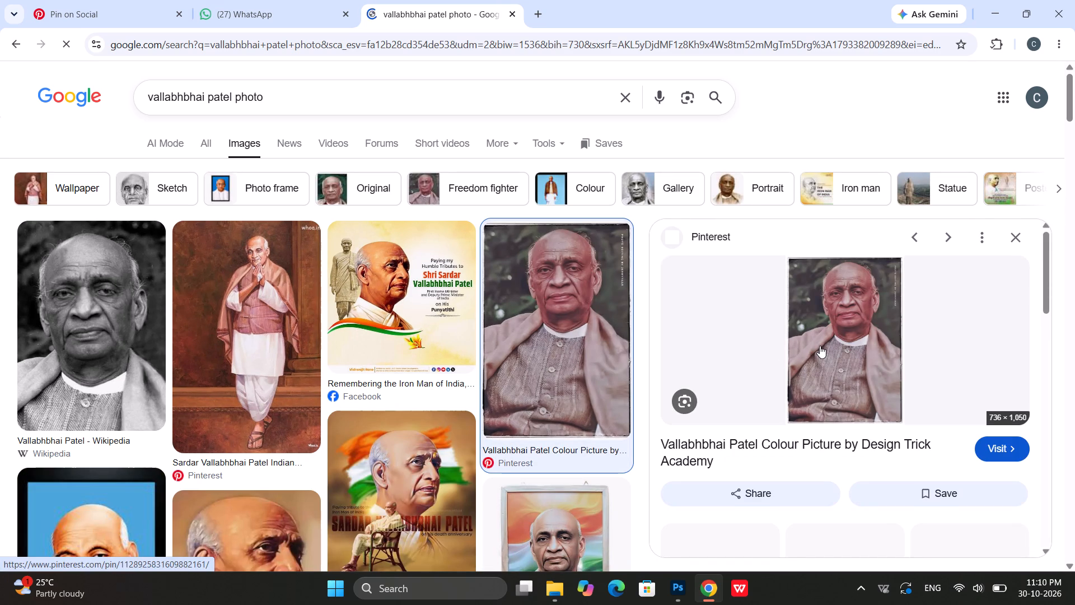
scroll(820, 346, "down", 2)
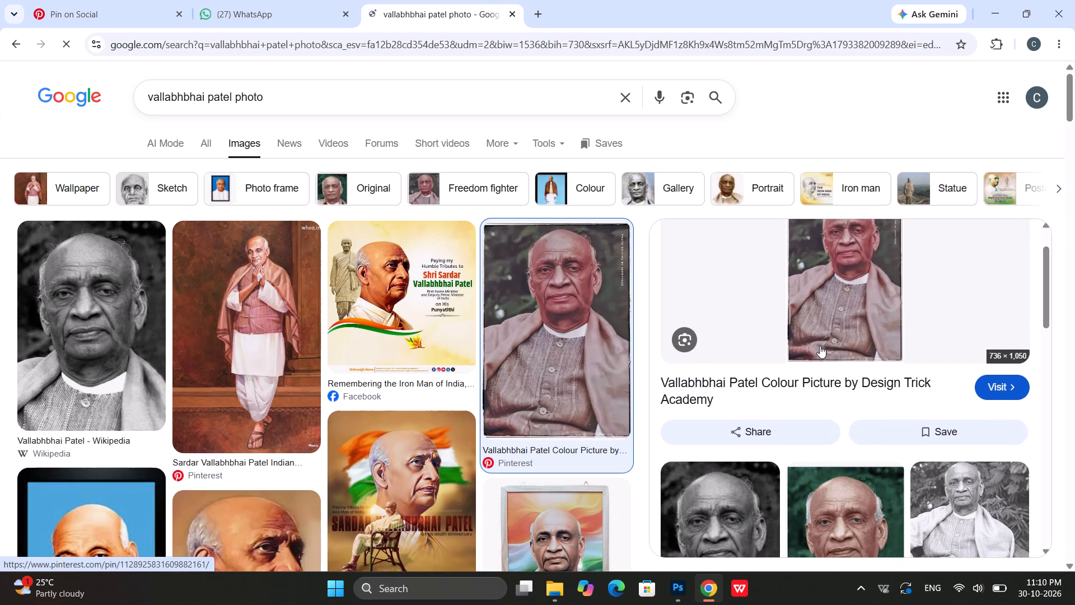
scroll(820, 346, "down", 3)
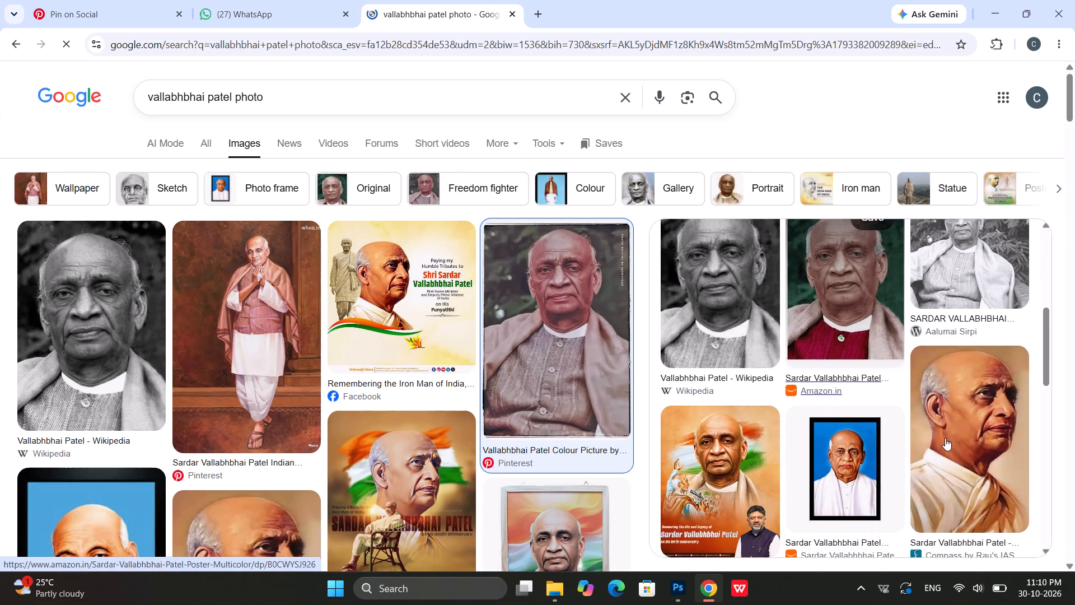
Copy the side-facing Sardar Patel portrait from Compass by Rau's IAS and paste it into Untitled-1 in Photoshop.
left_click(970, 422)
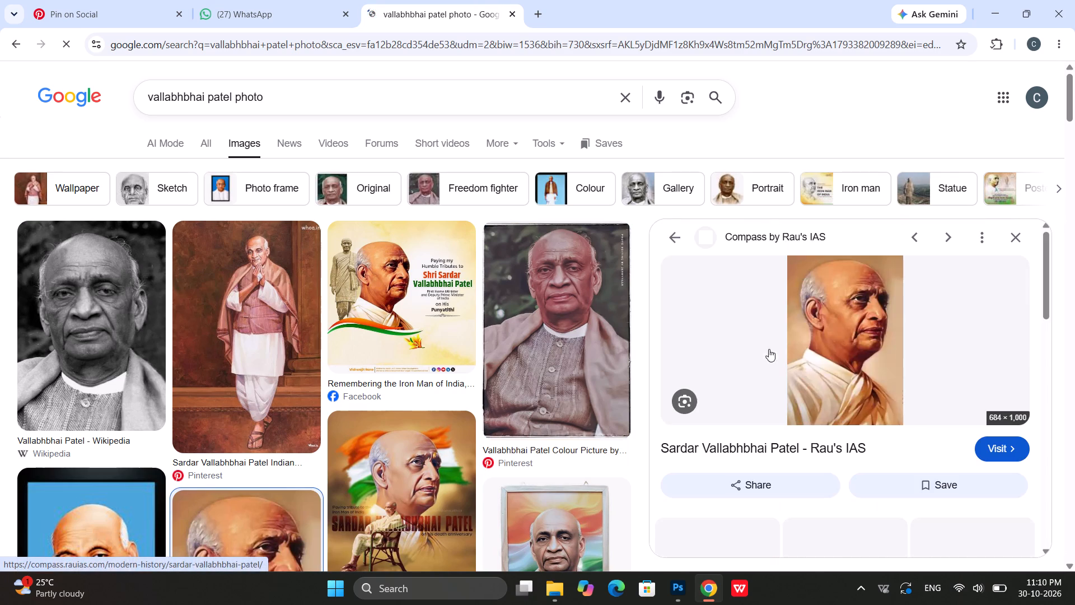
right_click(849, 314)
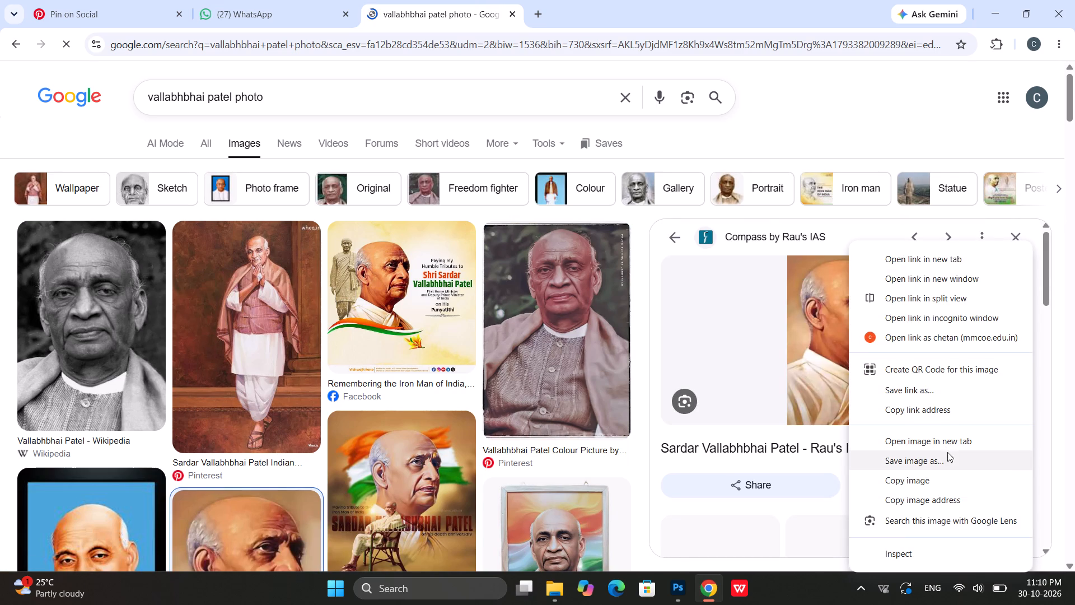
left_click(938, 478)
left_click(1000, 7)
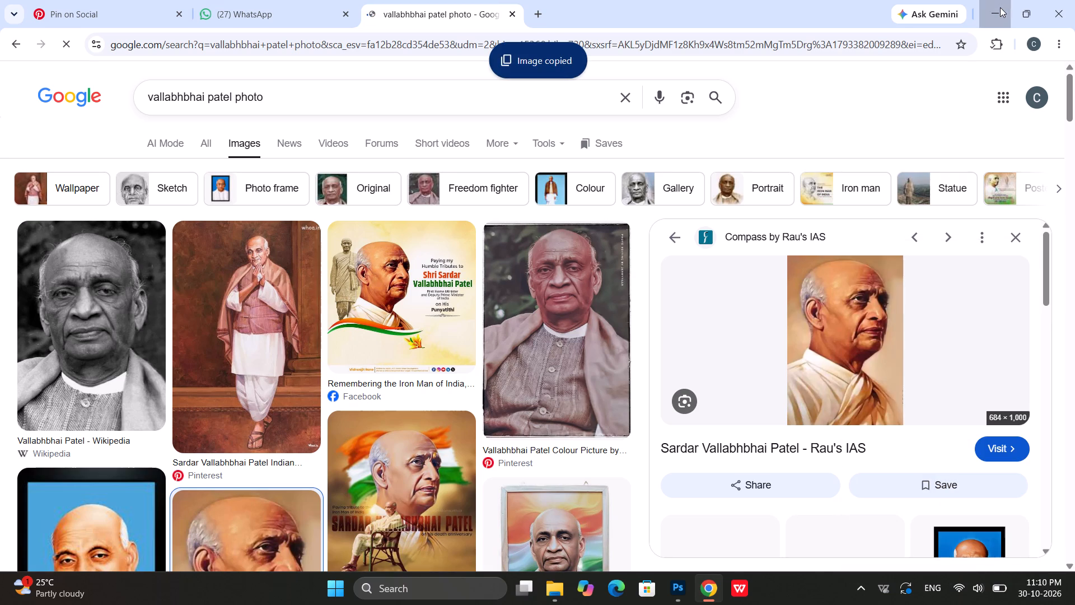
scroll(429, 265, "left", 1)
key("ctrl+v")
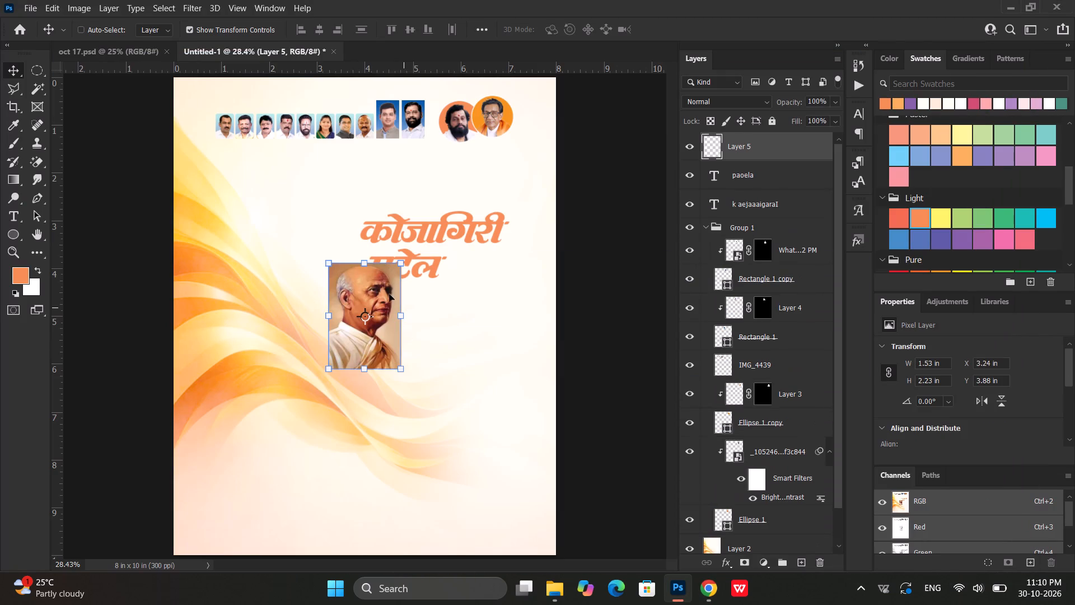
Scale the pasted portrait up about its centre to about 4.46 x 6.52 in.
left_click_drag(364, 261, 372, 162, "alt")
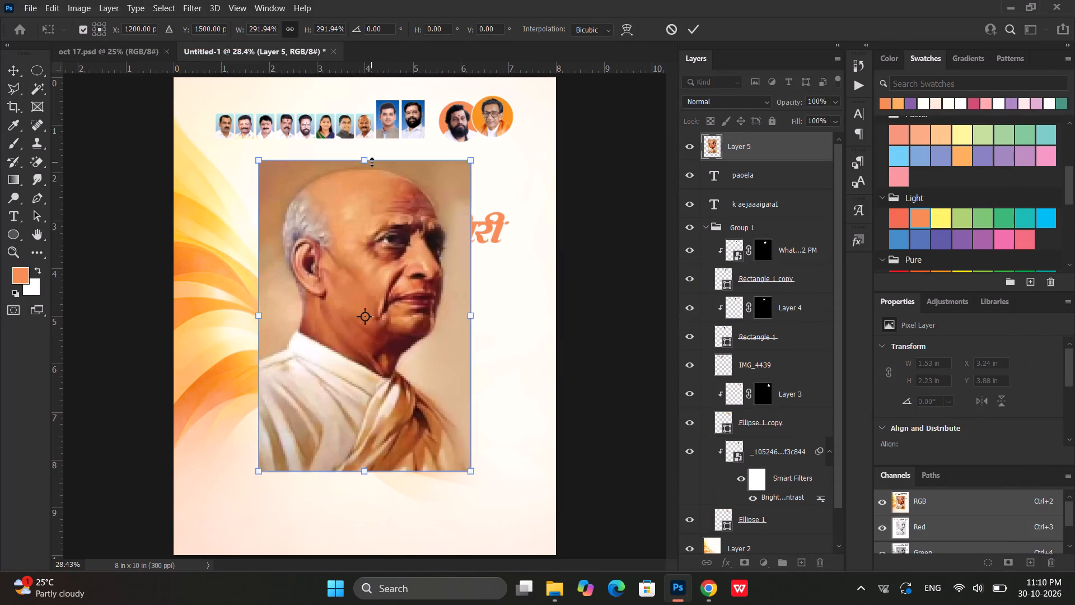
key("Return")
Select the man as the subject in the pasted portrait and mask out its brown background with a layer mask.
left_click(163, 6)
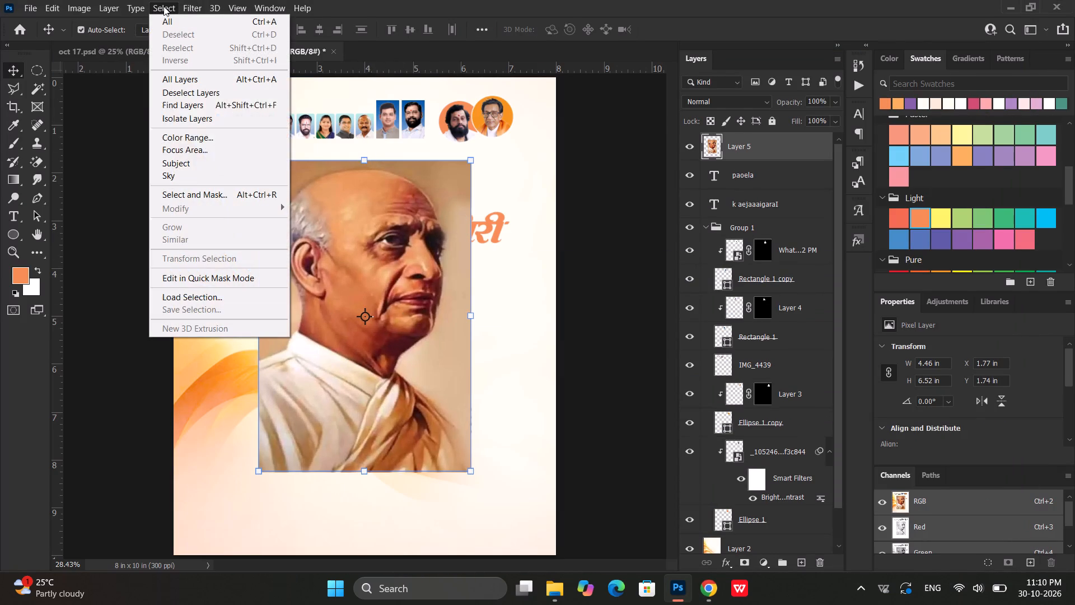
left_click(198, 163)
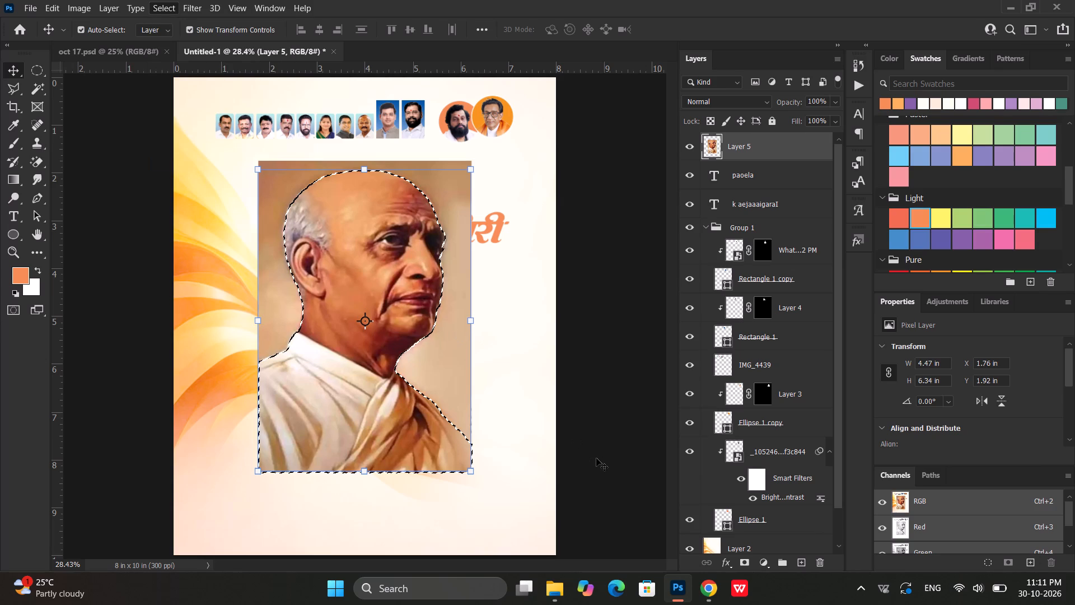
left_click(744, 561)
Move the cut-out portrait towards the left side of the poster and scale it down to about 3.81 x 5.56 in.
left_click_drag(377, 255, 318, 238)
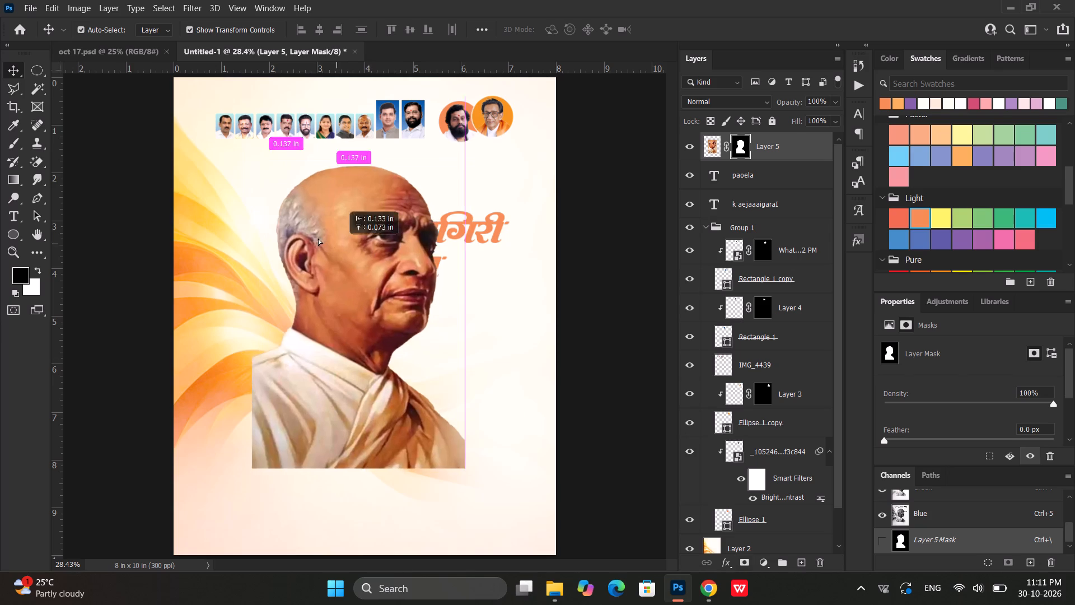
left_click_drag(318, 238, 301, 232)
left_click_drag(400, 135, 388, 160, "alt")
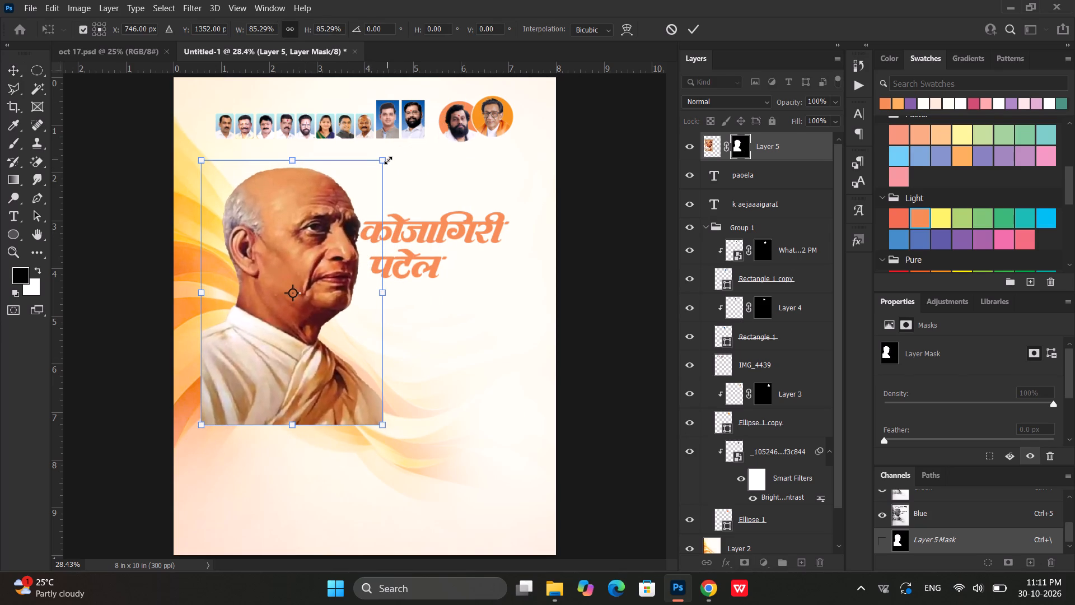
key("Return")
Fade the portrait's lower edge and shoulders into the orange waves with a large soft Eraser on Layer 5's image pixels.
left_click(38, 167)
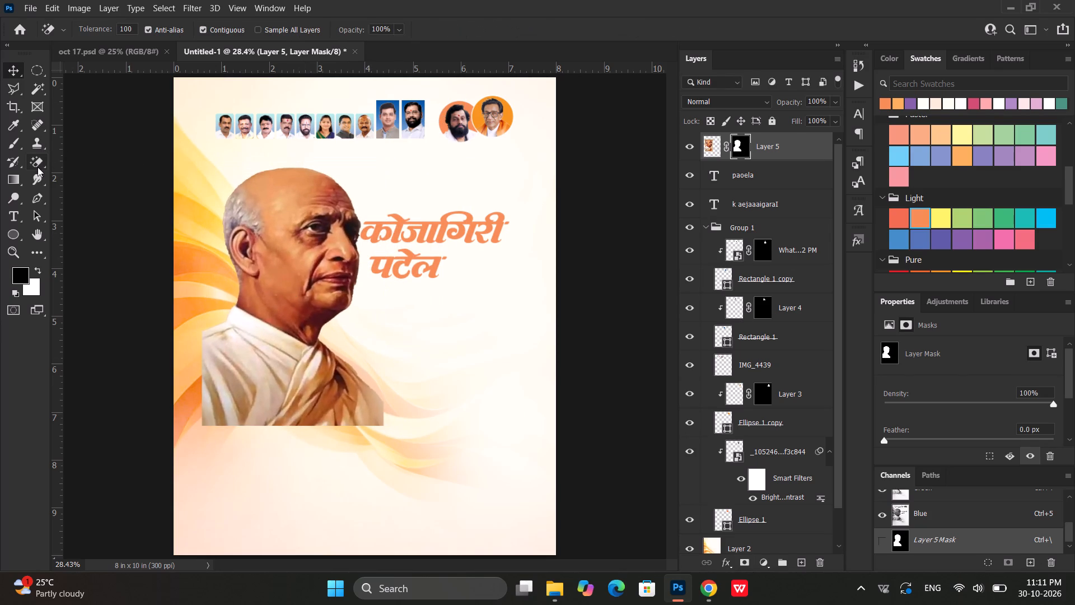
right_click(38, 167)
left_click(95, 165)
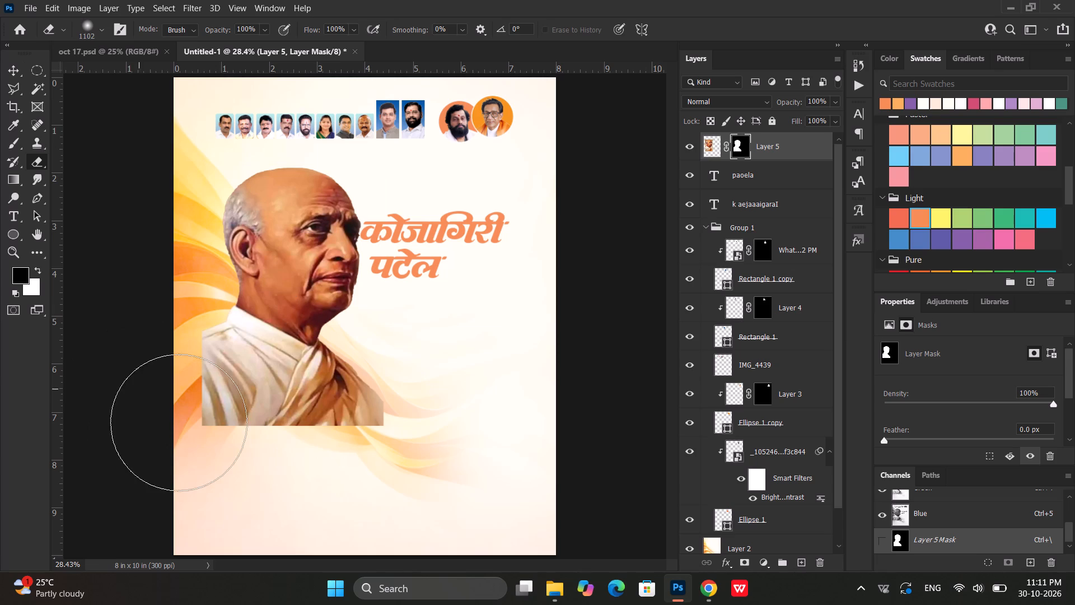
left_click_drag(164, 438, 284, 486)
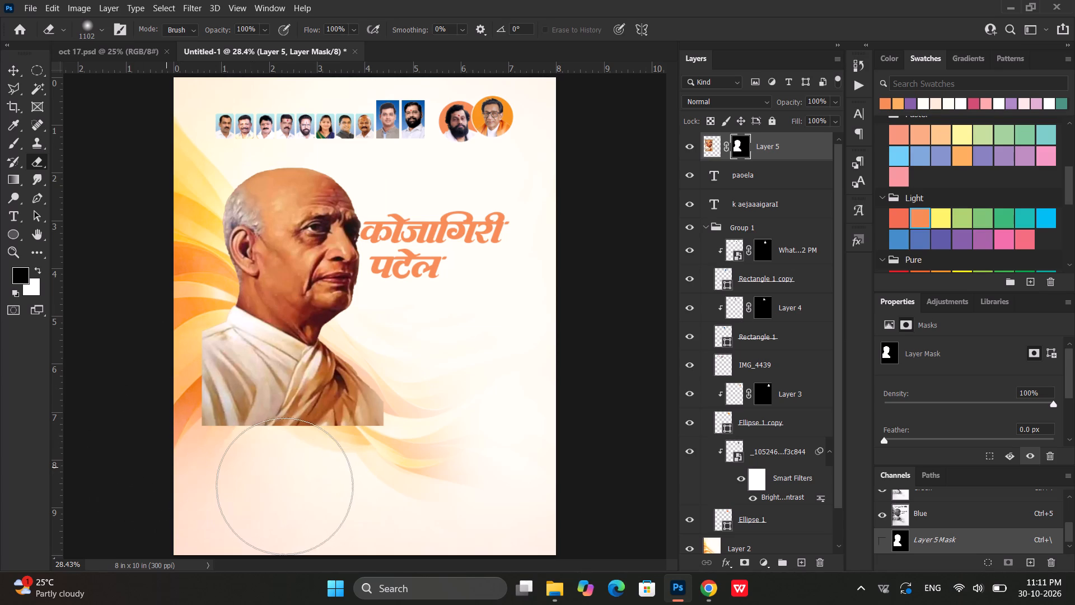
left_click_drag(284, 486, 289, 486)
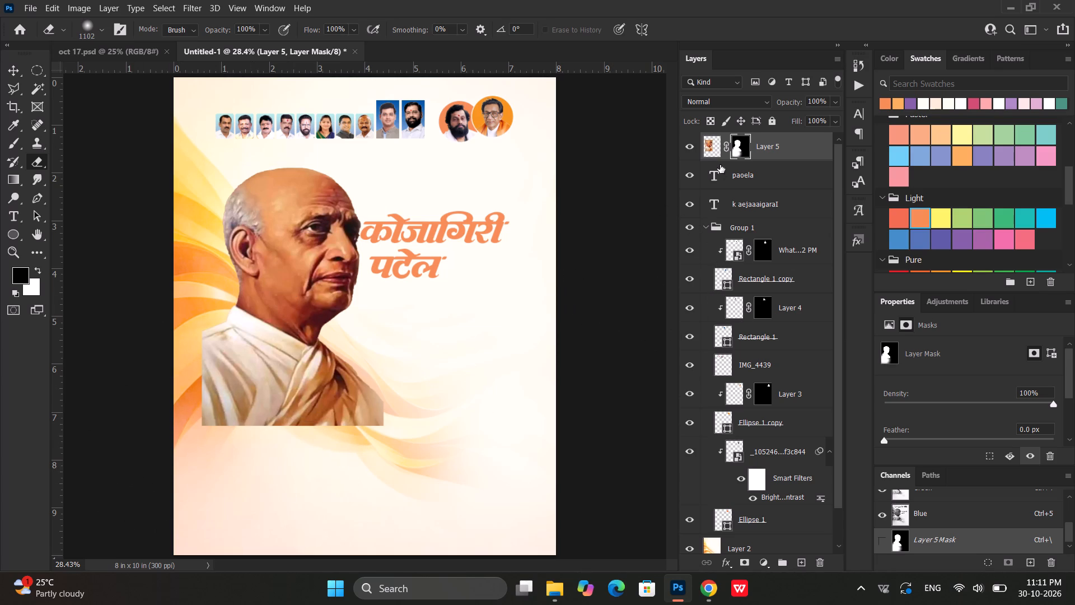
left_click(716, 152)
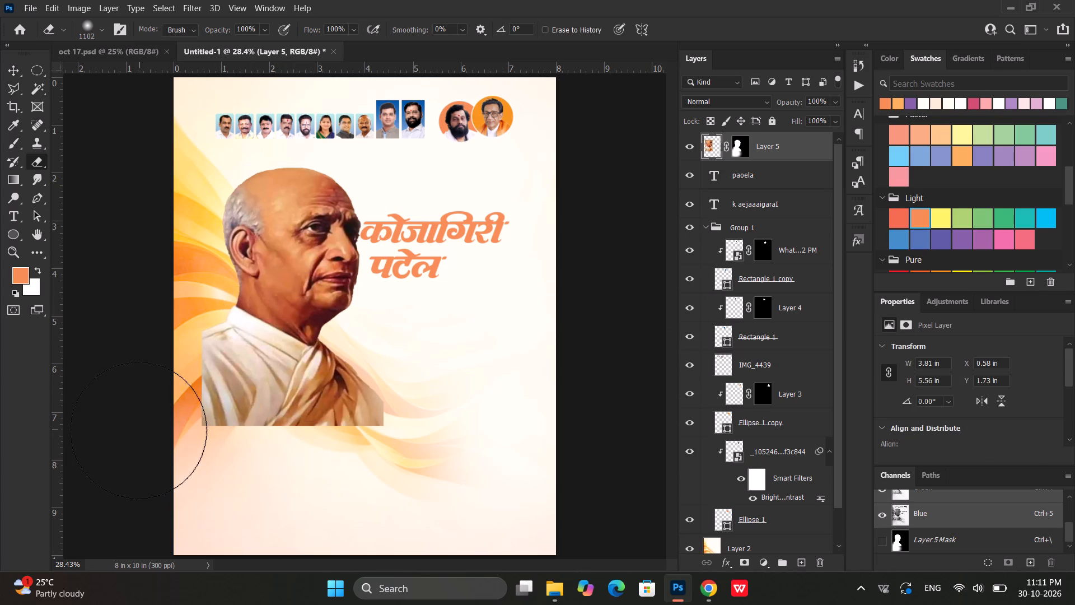
left_click_drag(138, 430, 443, 463)
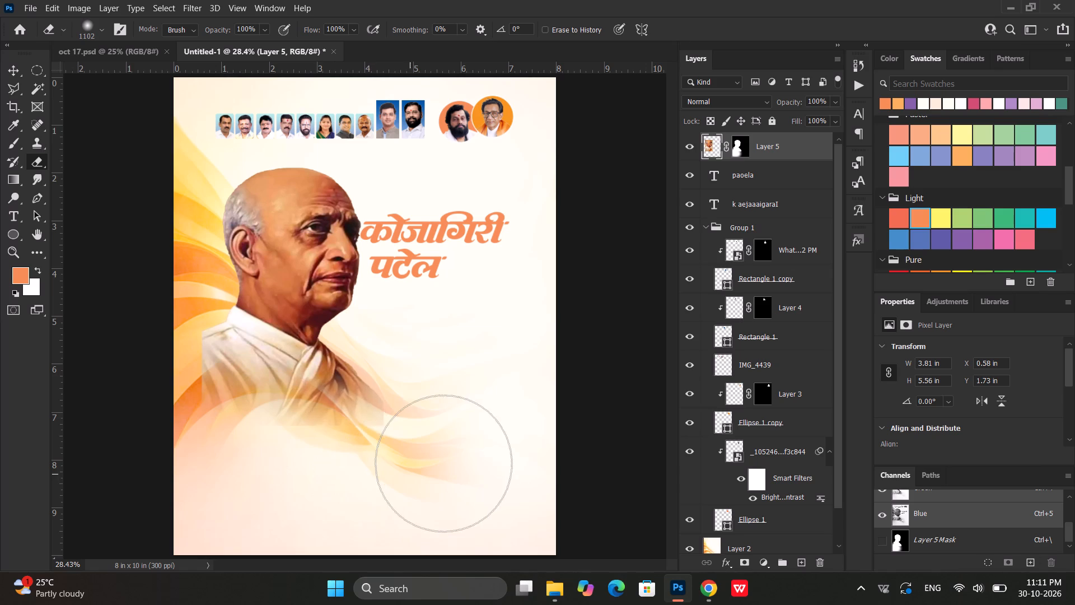
left_click_drag(443, 463, 161, 439)
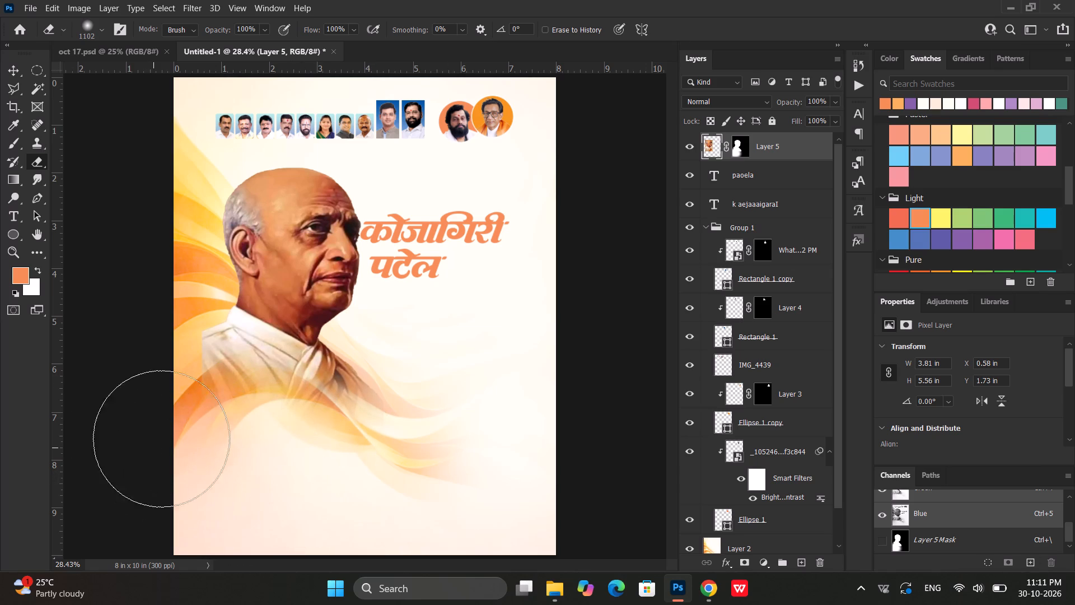
left_click_drag(161, 439, 102, 350)
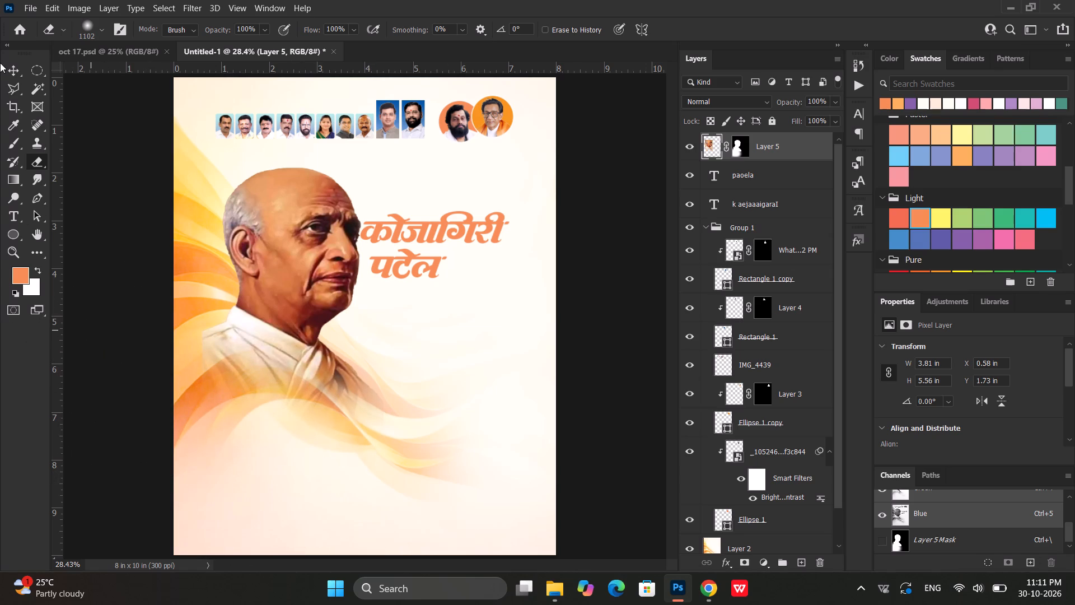
Move the faded portrait slightly up and left to about X 0.42 in, Y 1.6 in.
left_click(15, 70)
left_click_drag(289, 205, 283, 199)
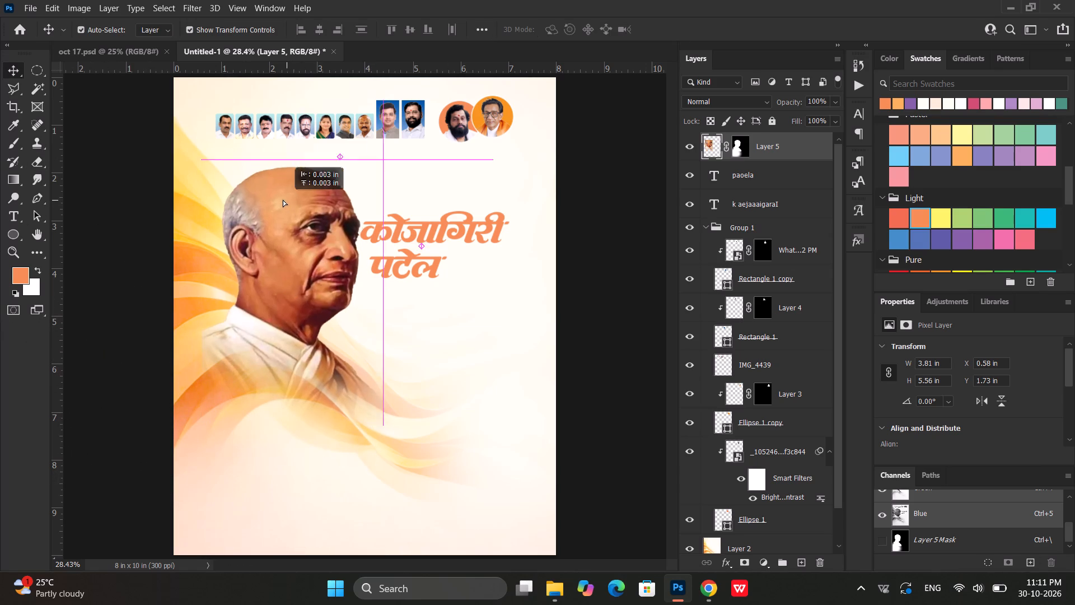
left_click_drag(283, 199, 280, 198)
left_click(602, 288)
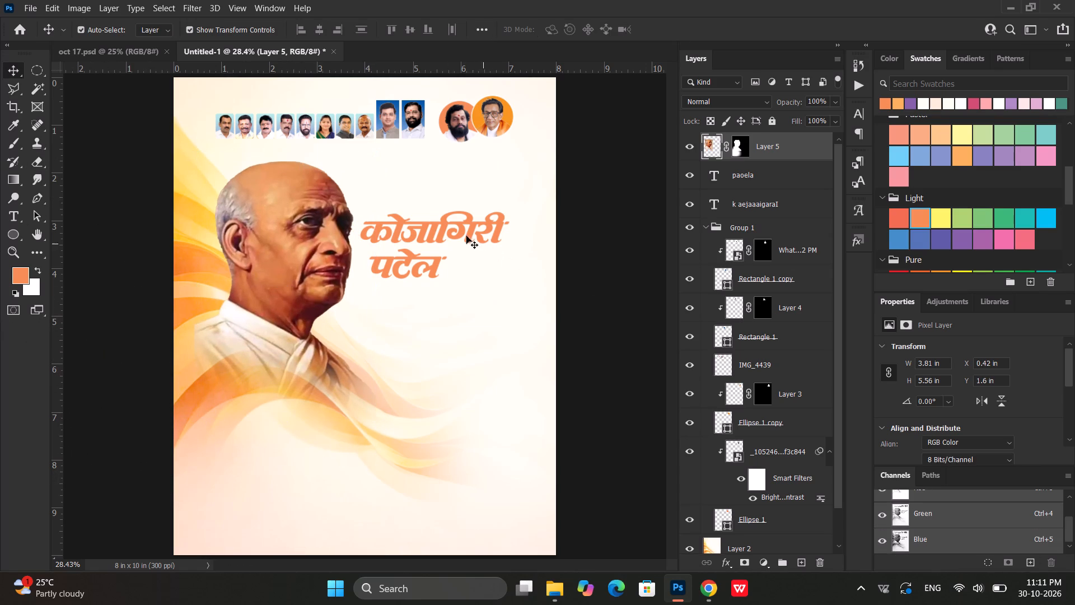
Move the कोजागिरी and पटेल title lines together down and right to about X 4.23 in, Y 3.17 in.
left_click(459, 231)
left_click(432, 262, "shift")
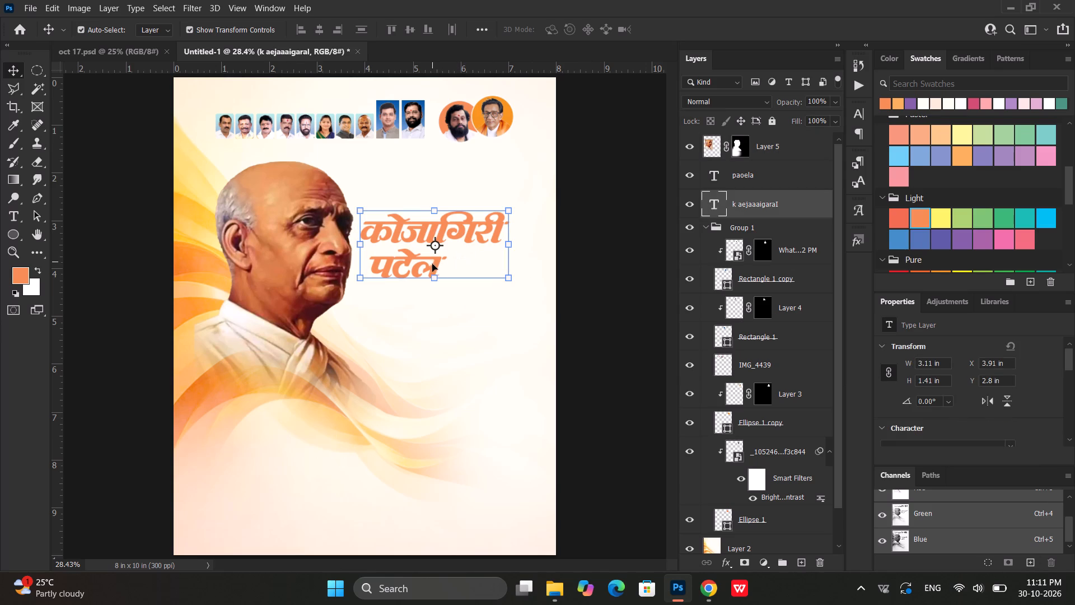
left_click_drag(463, 238, 475, 252)
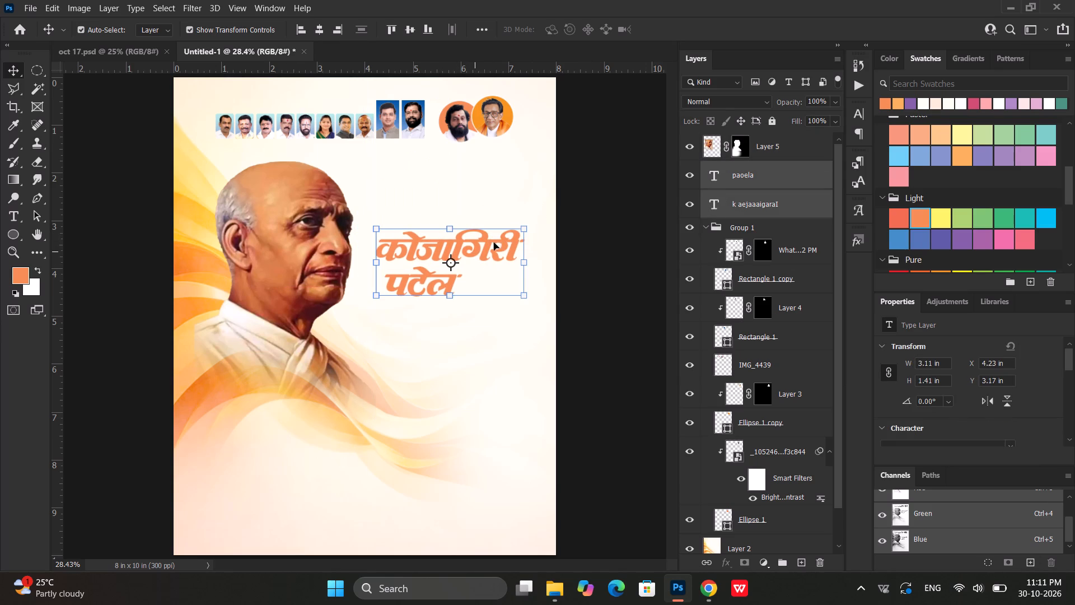
left_click(587, 188)
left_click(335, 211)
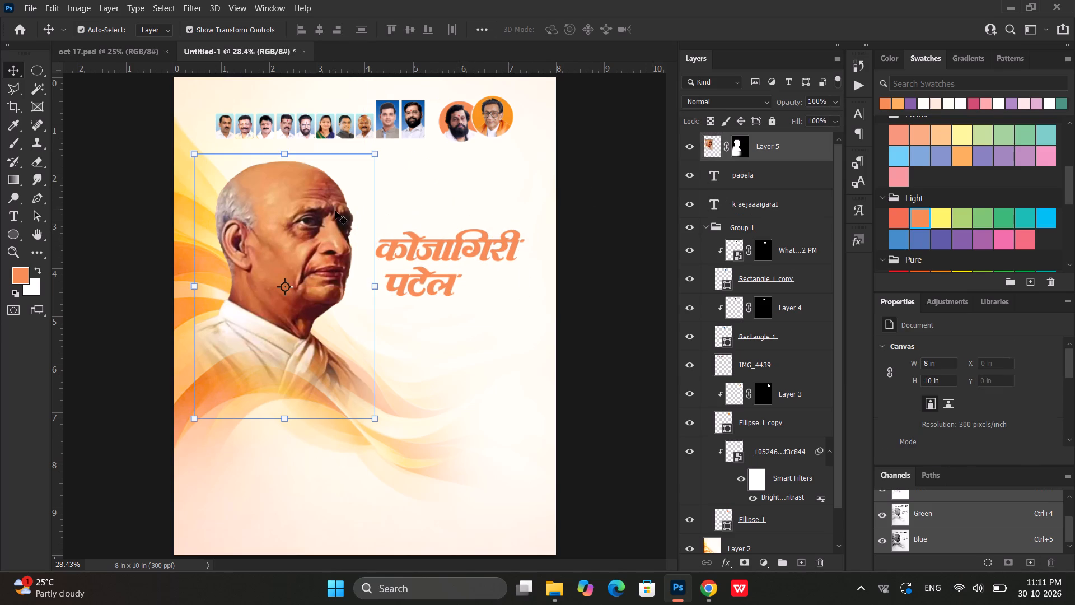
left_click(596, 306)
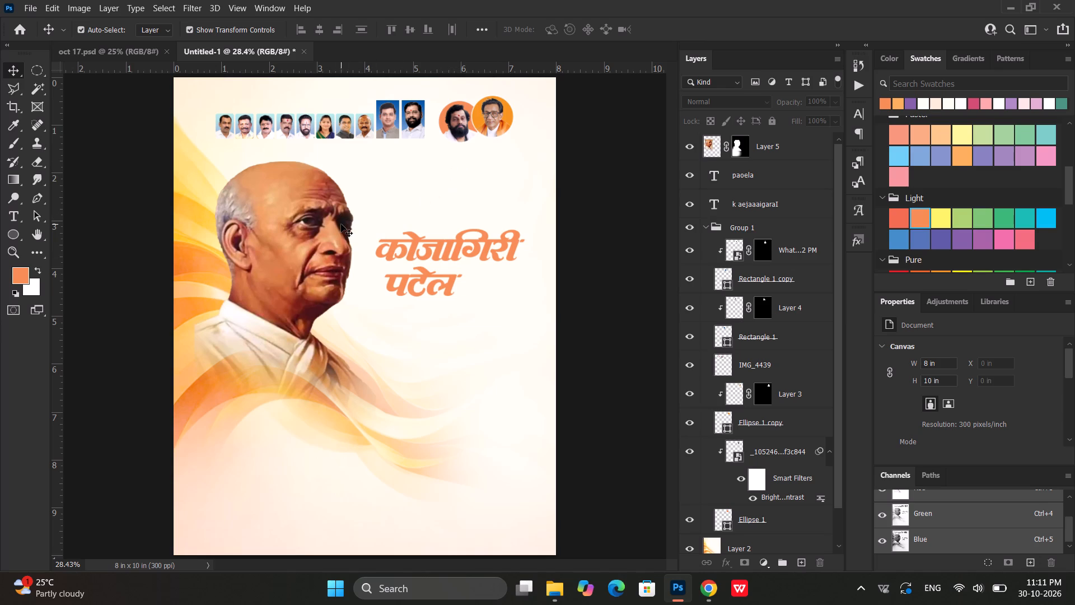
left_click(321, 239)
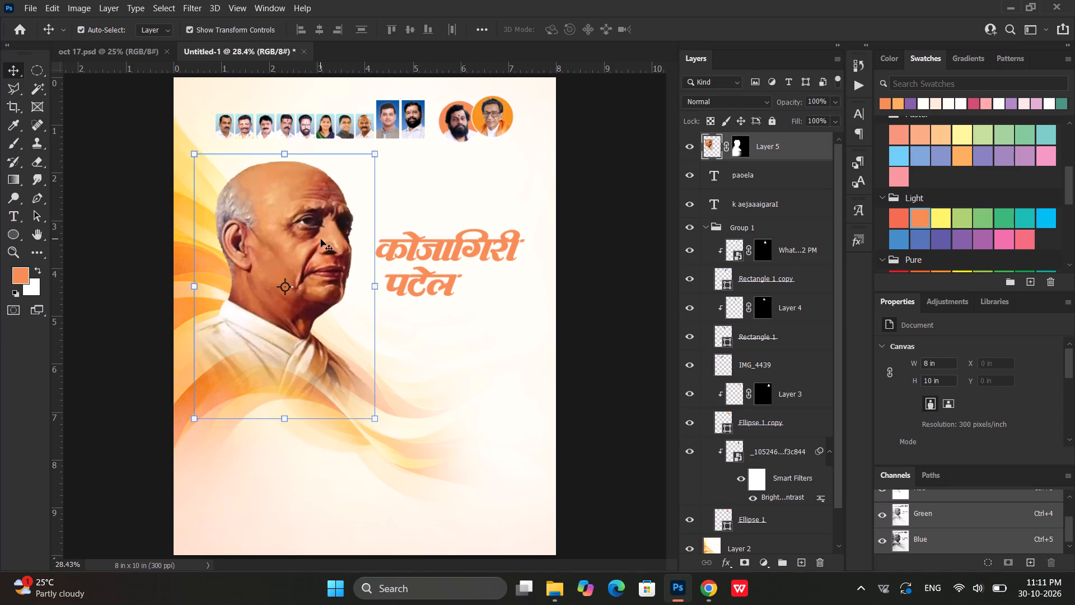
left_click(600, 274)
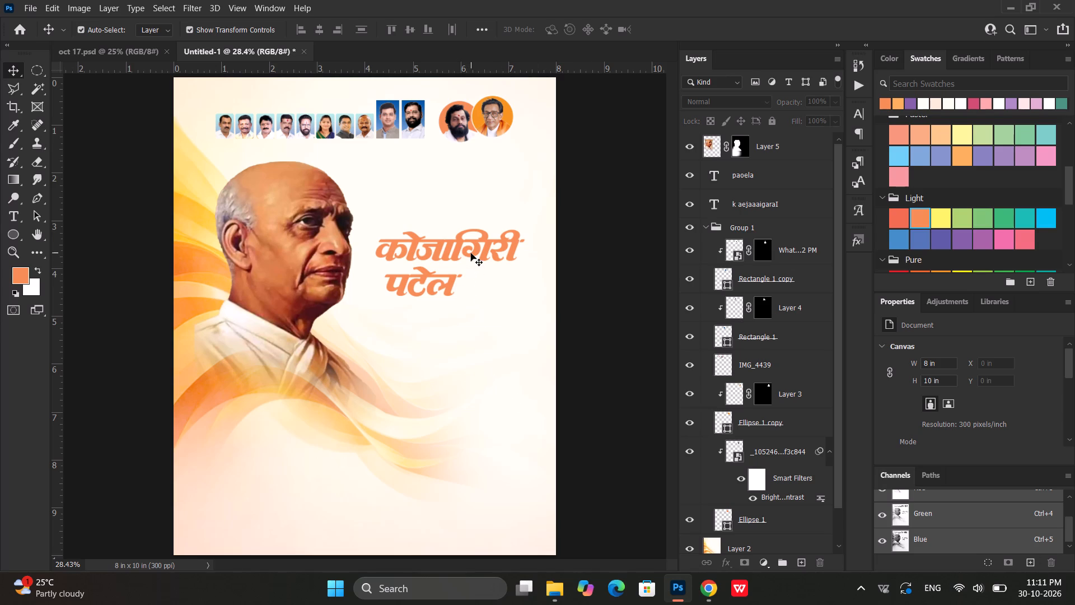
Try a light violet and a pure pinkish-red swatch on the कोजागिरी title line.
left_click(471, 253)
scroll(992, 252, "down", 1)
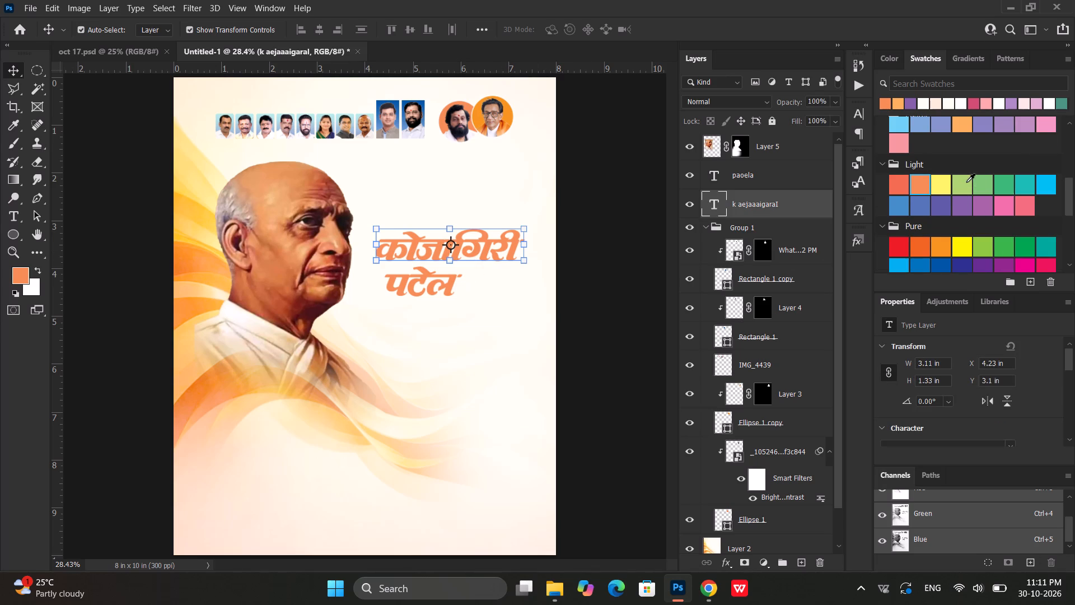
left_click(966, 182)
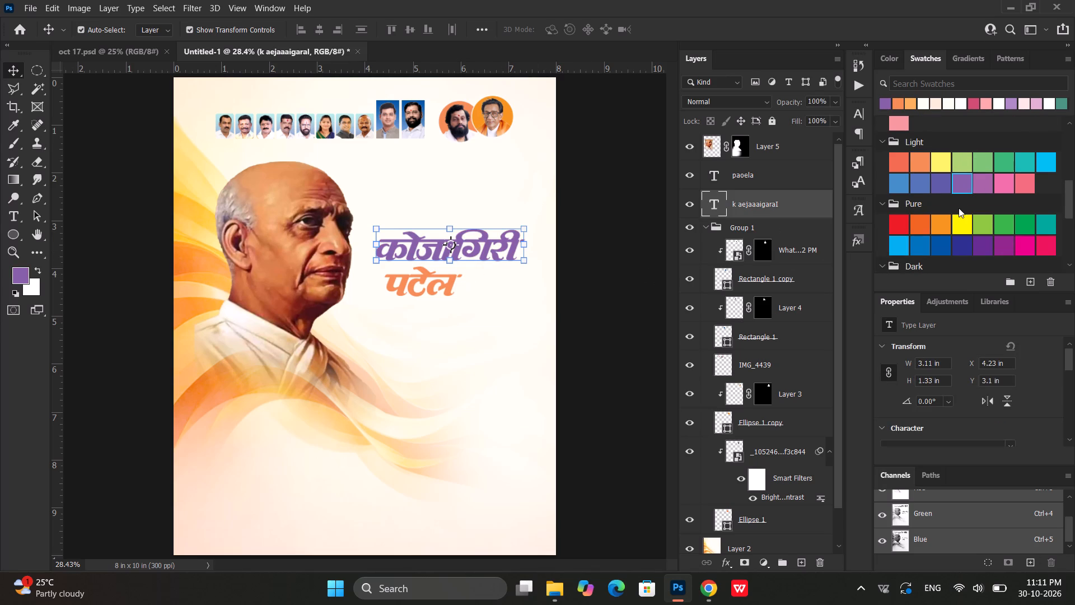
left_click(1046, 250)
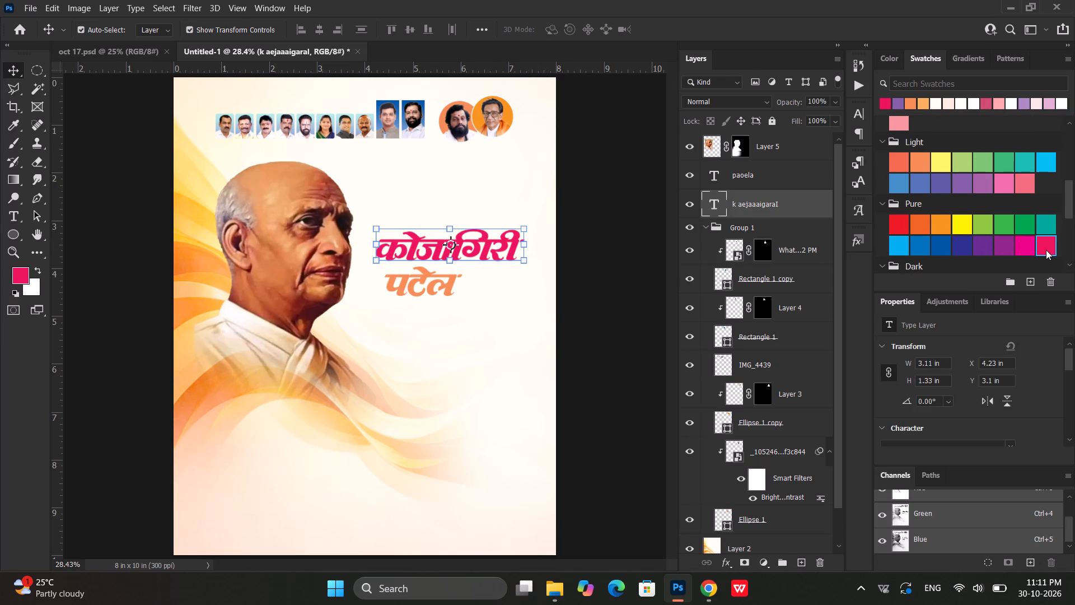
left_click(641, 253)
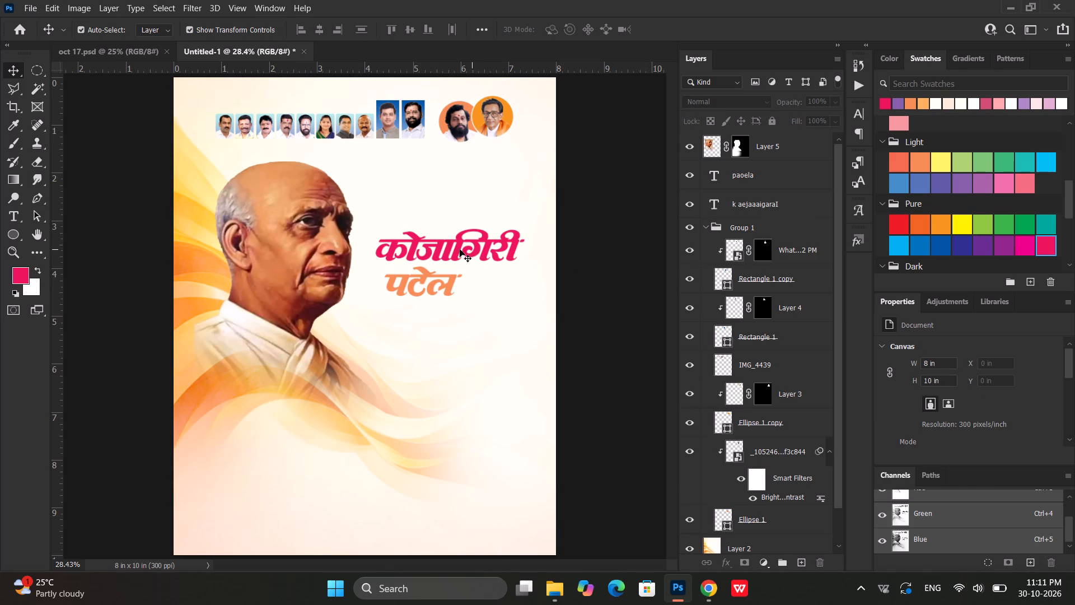
Recolour the पटेल title line with the Pure swatches, trying blue and settling on orange.
left_click(431, 281)
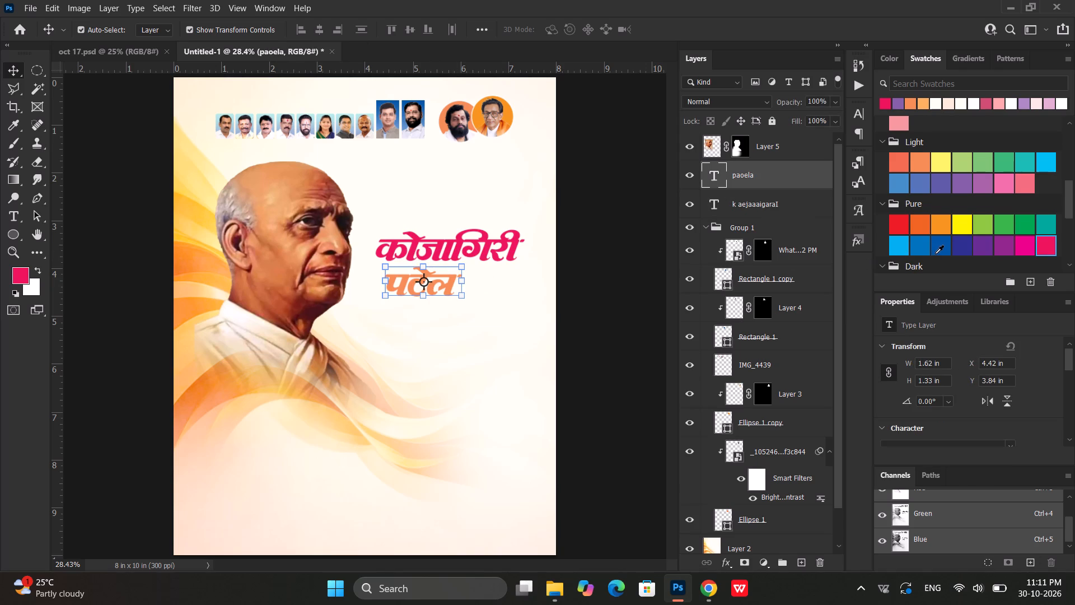
left_click(943, 246)
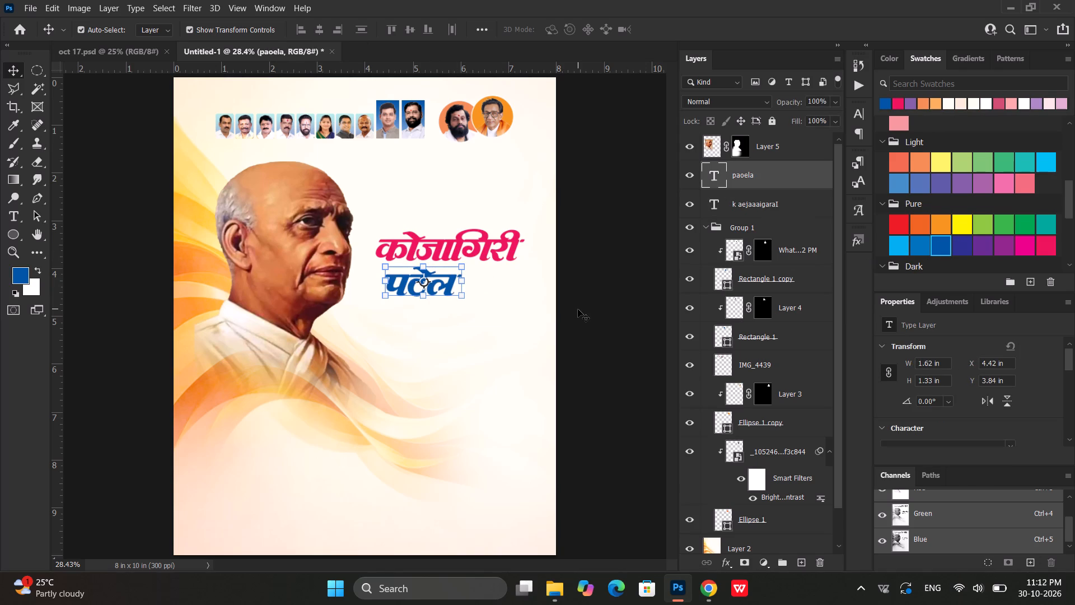
left_click(922, 225)
left_click(614, 260)
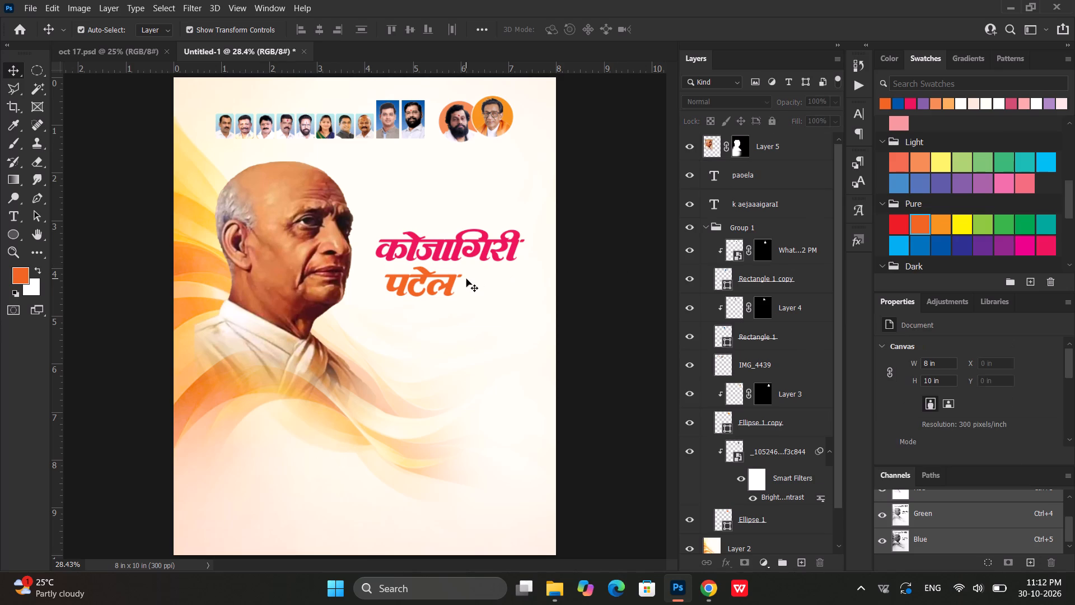
Recolour the कोजागिरी title line with the pure red swatch.
left_click(466, 279)
left_click(483, 255)
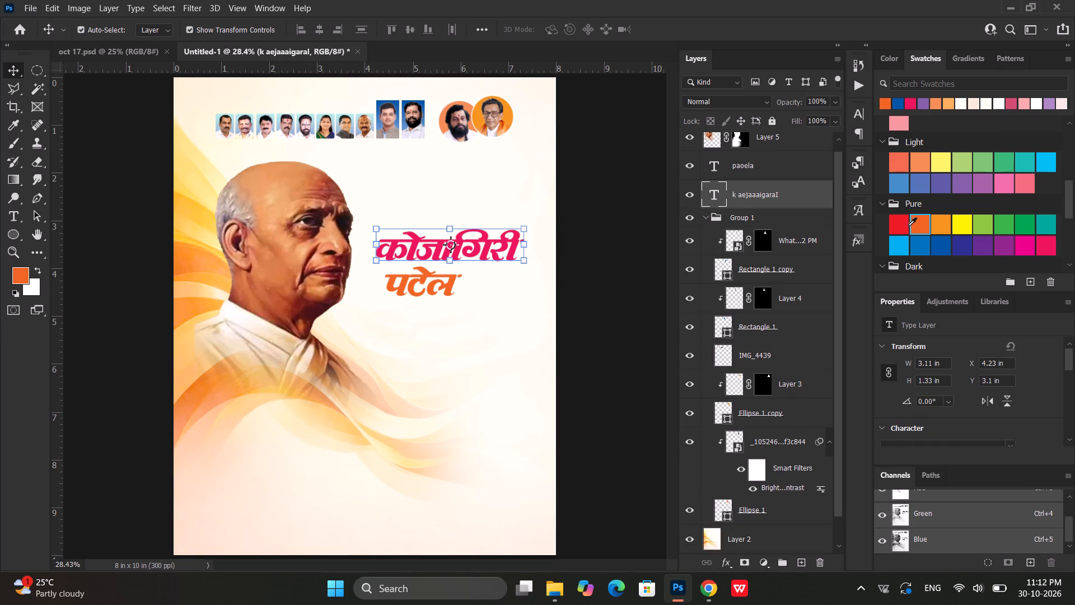
left_click(901, 224)
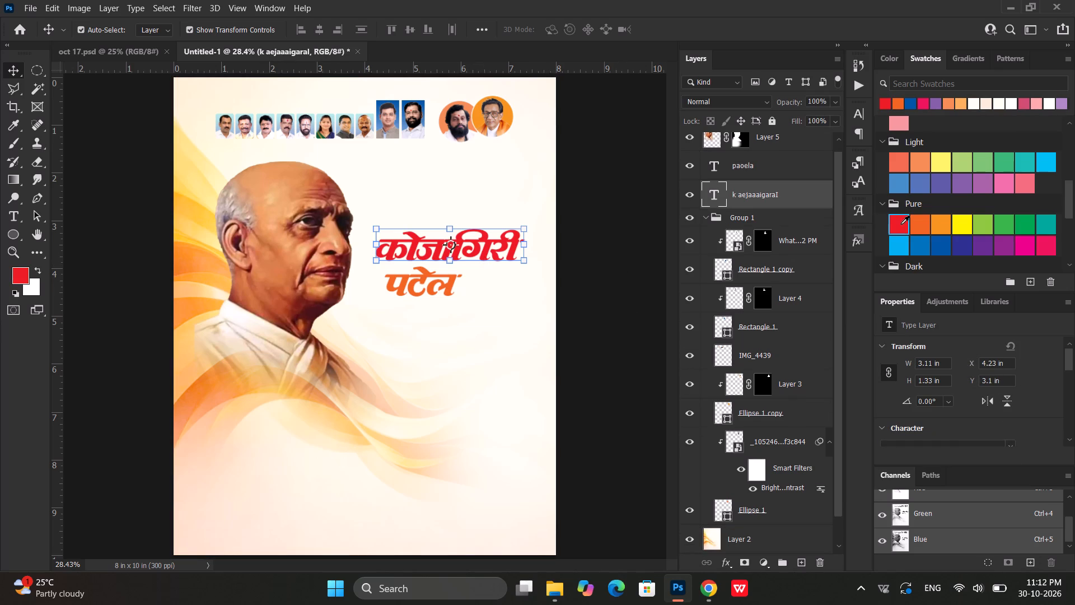
left_click(613, 310)
Move the पटेल line about 0.5 in right and 0.12 in up so it sits centred closely beneath कोजागिरी.
left_click(436, 281)
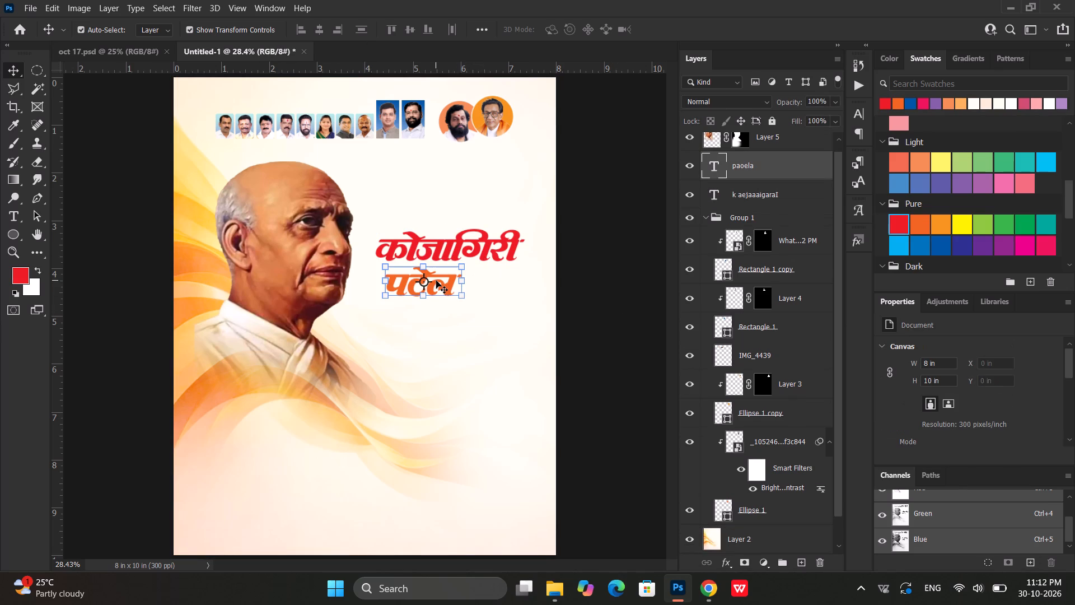
key("ctrl+equal")
key("ctrl+equal")
key("ctrl+equal")
scroll(447, 288, "up", 1)
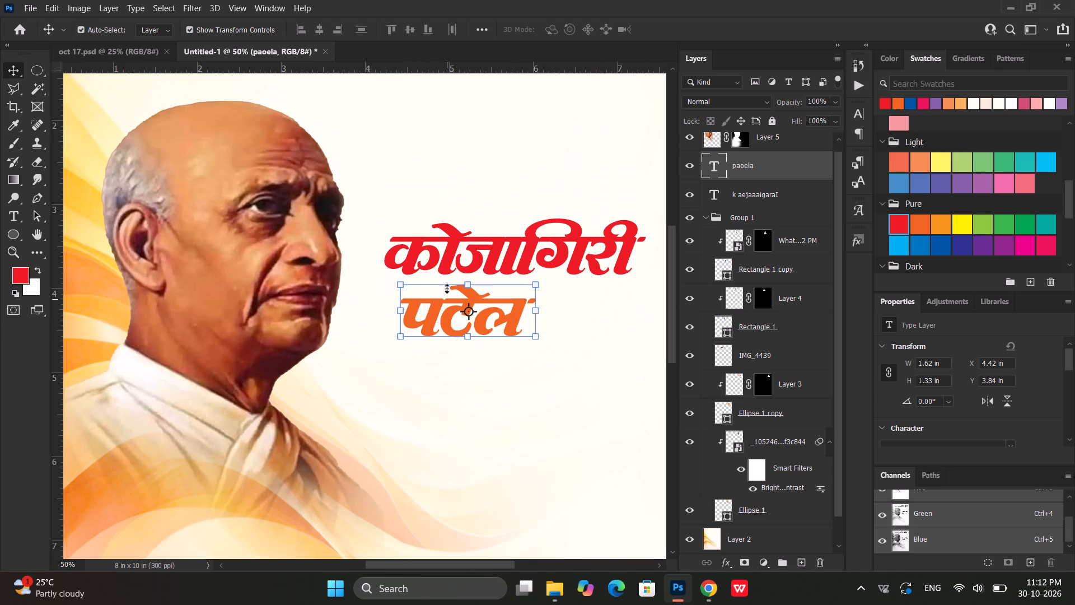
left_click_drag(488, 301, 534, 297)
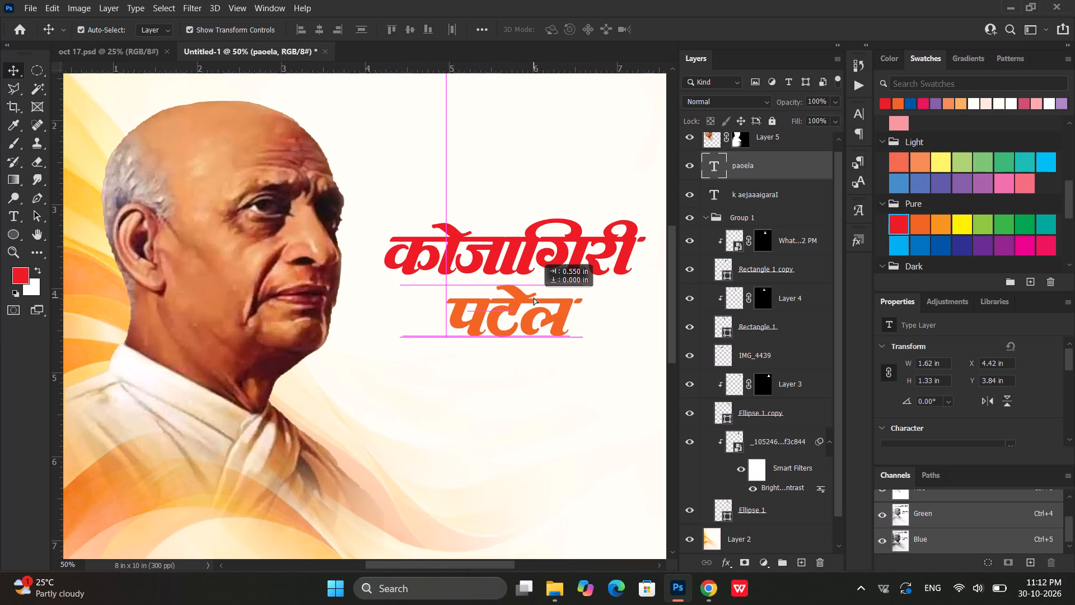
left_click_drag(534, 297, 525, 295)
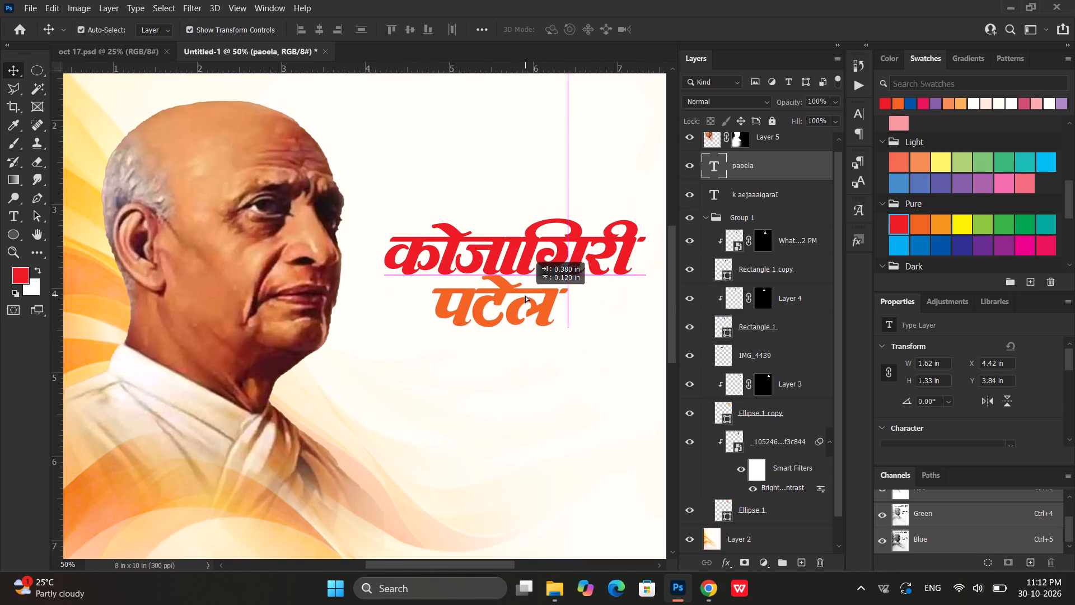
left_click_drag(525, 295, 532, 295)
Nudge the कोजागिरी title line up by about 0.03 in.
left_click(564, 229)
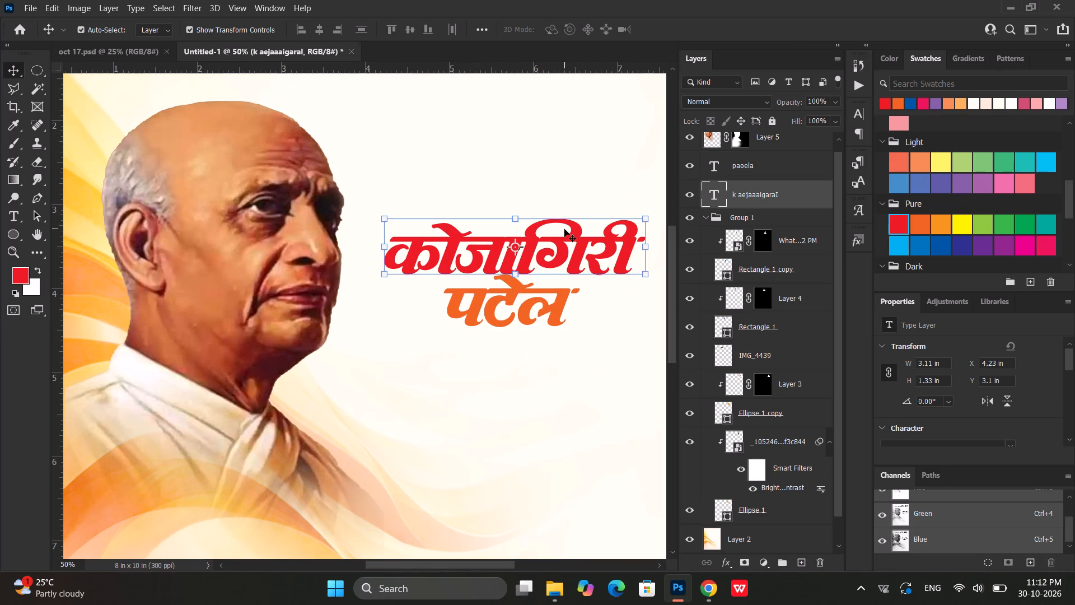
key("shift+Up")
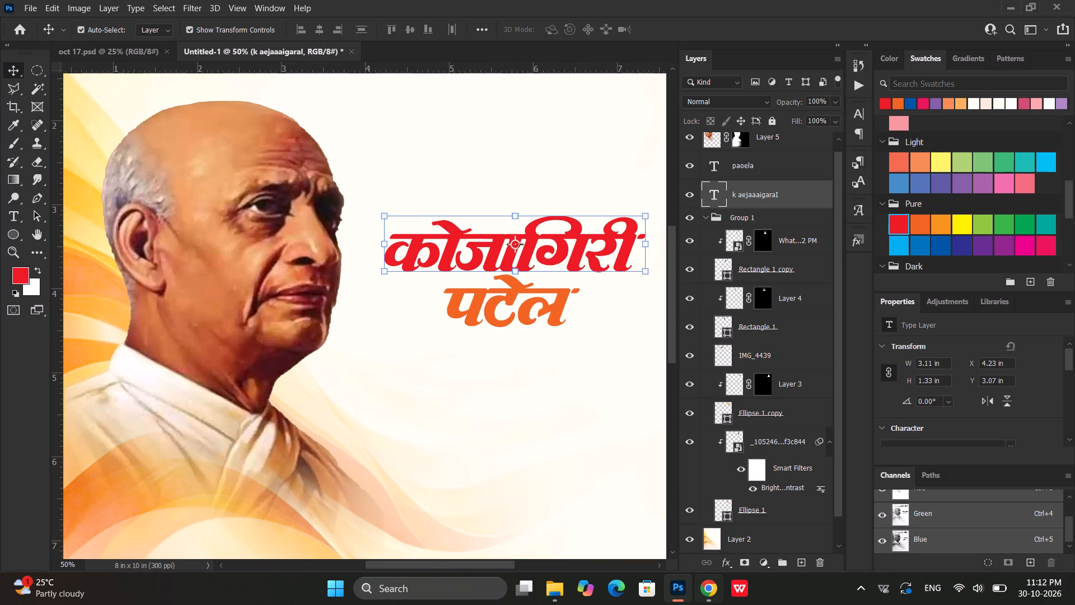
Replace the कोजागिरी title text with वल्लभाई.
left_click(710, 595)
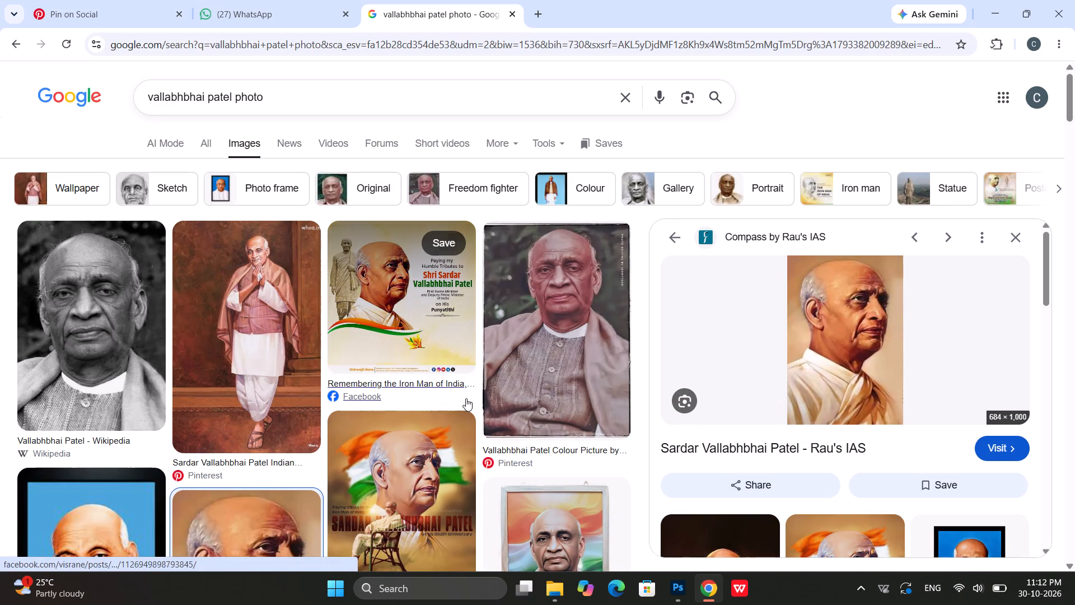
left_click(999, 11)
double_click(569, 258)
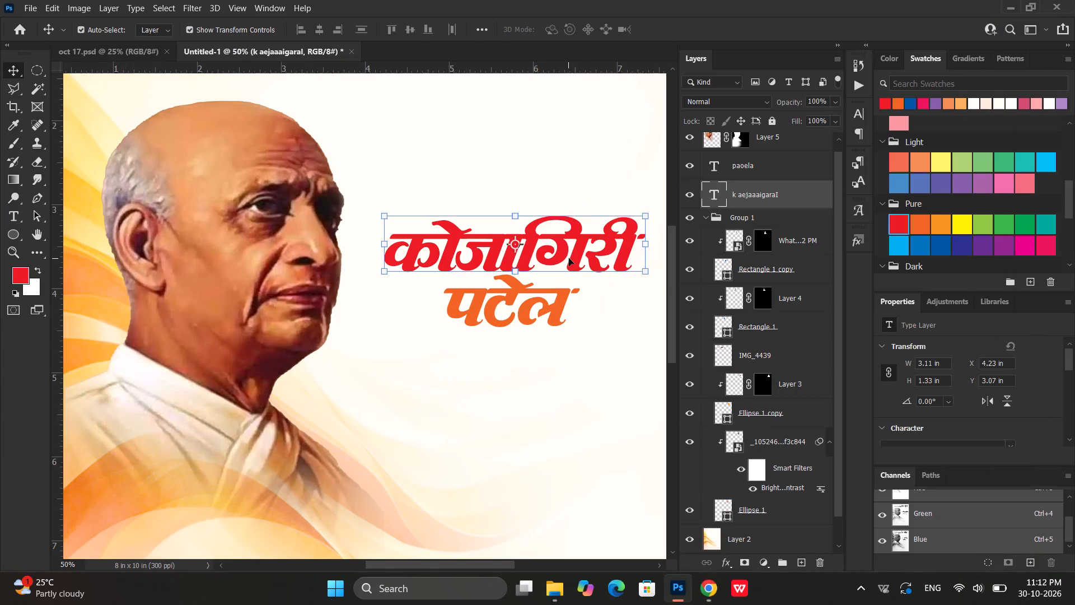
type("va")
type("lla")
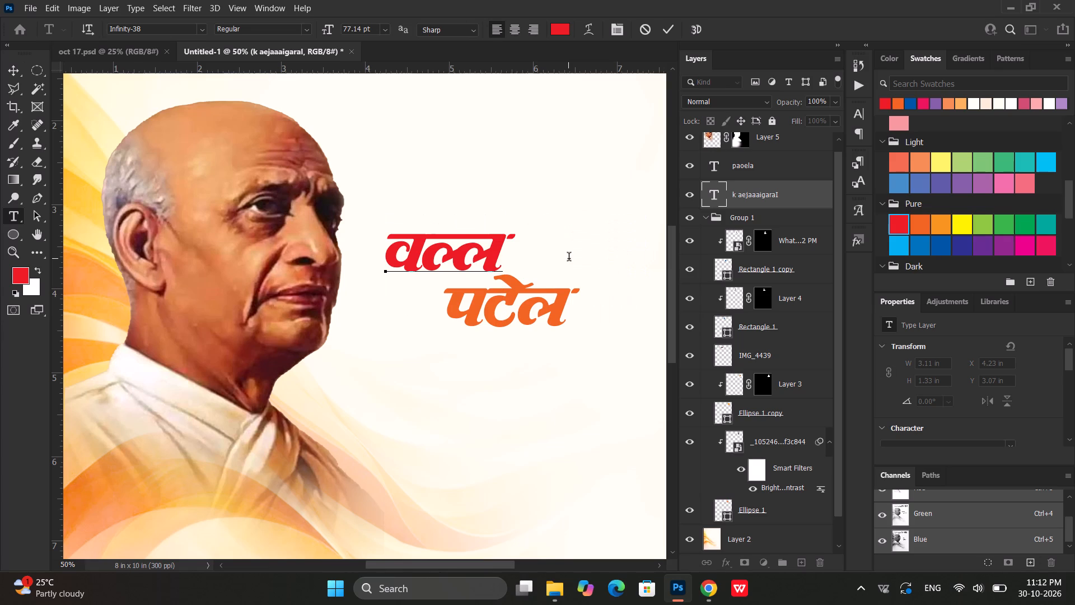
type("Baa")
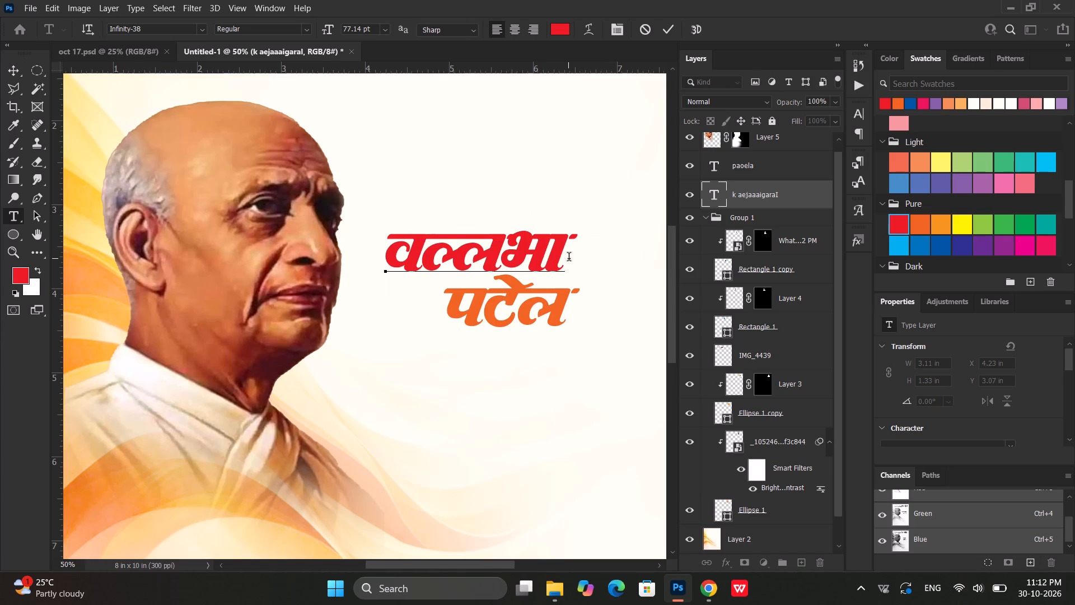
type("qQ")
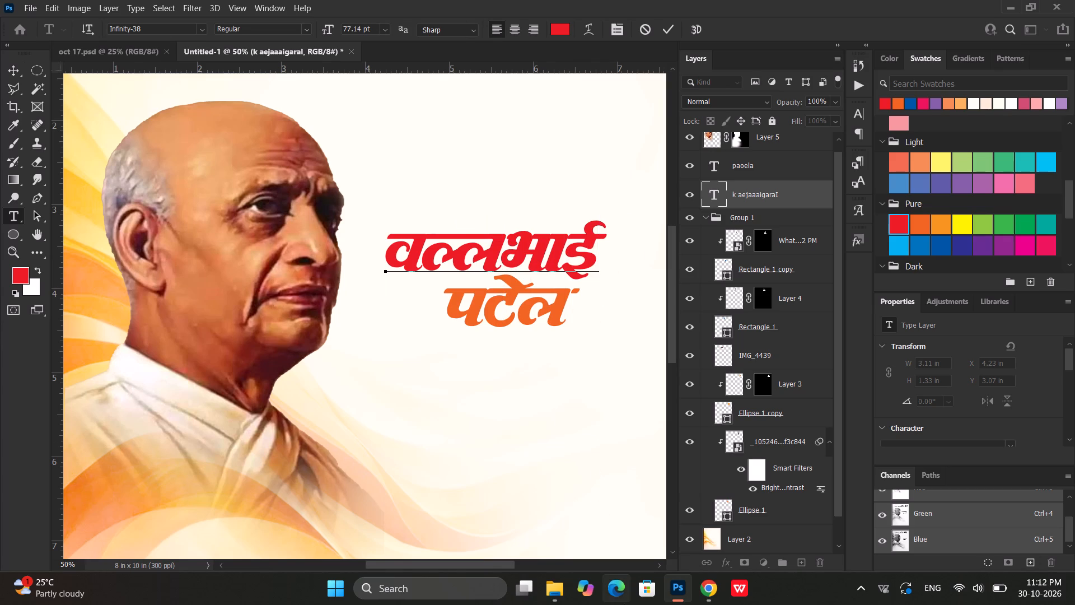
Switch to Chrome and browse the Vallabhbhai Patel image results for references showing his name and poster designs.
left_click(698, 592)
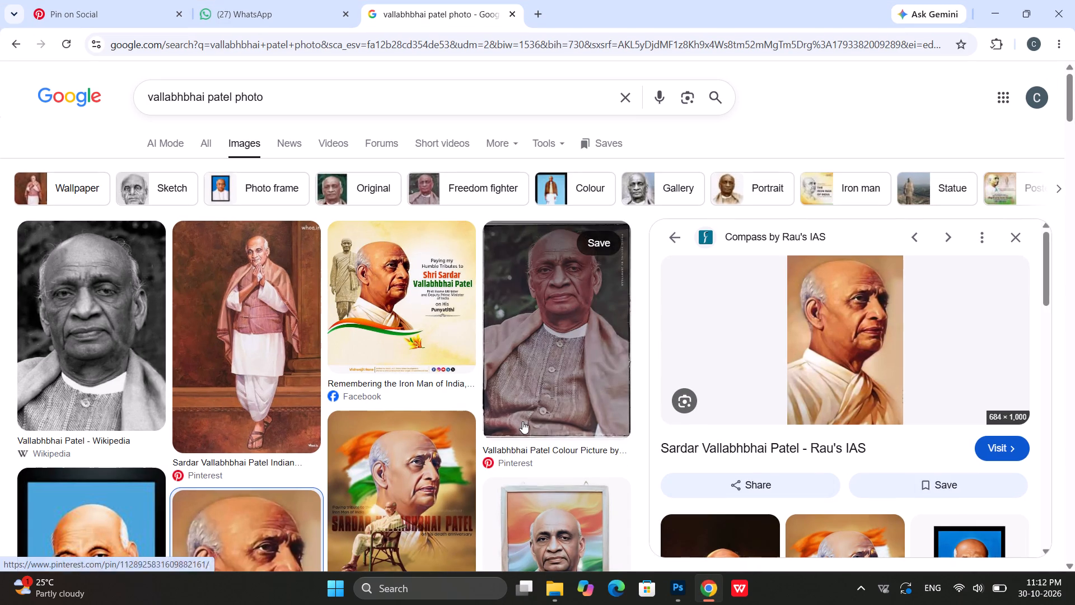
scroll(451, 455, "down", 3)
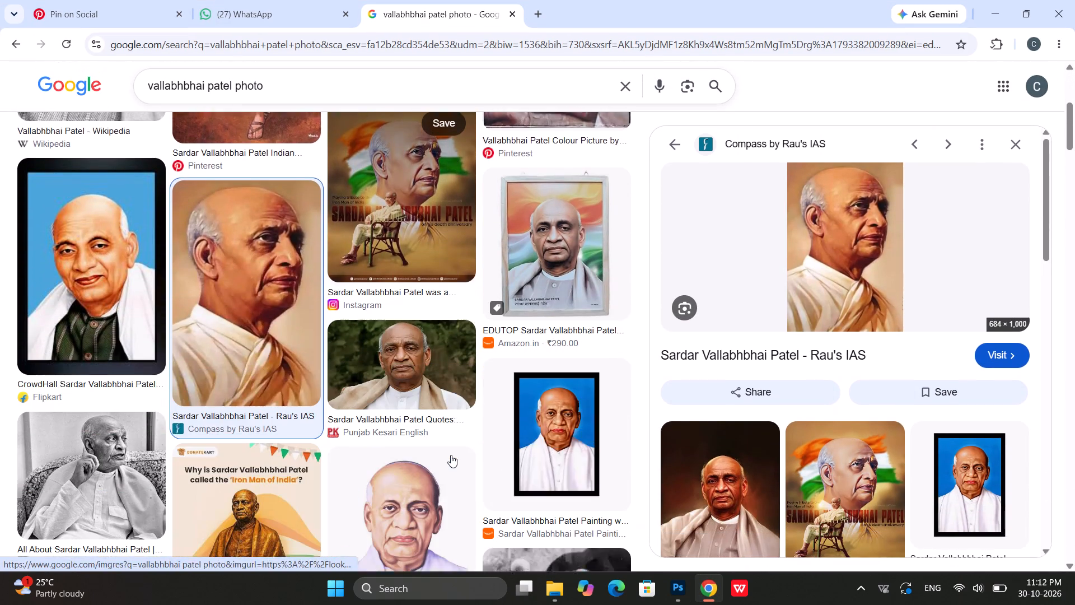
scroll(451, 455, "down", 5)
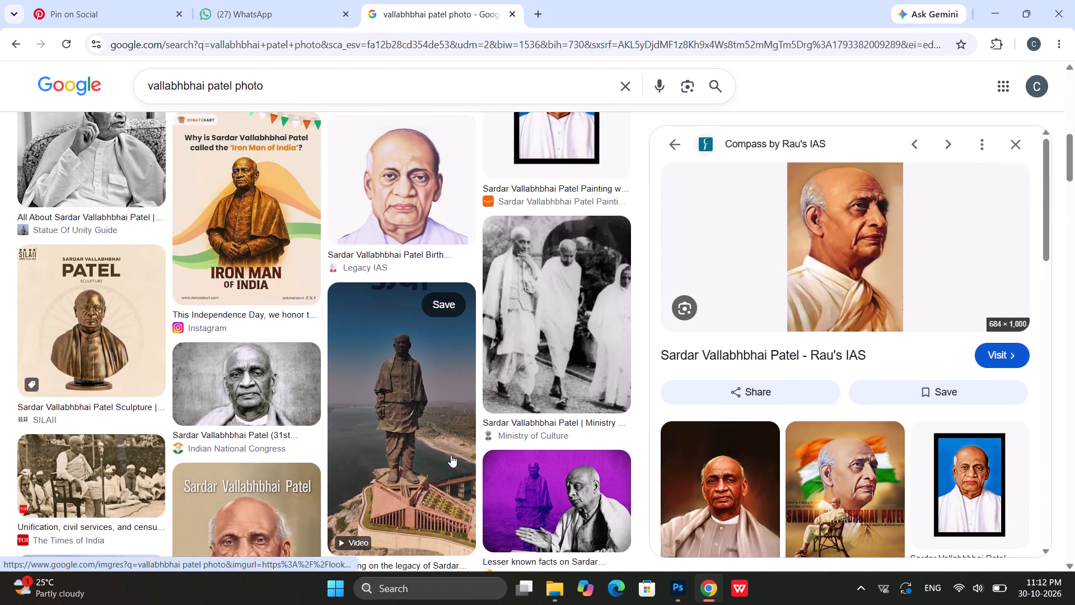
scroll(451, 455, "down", 3)
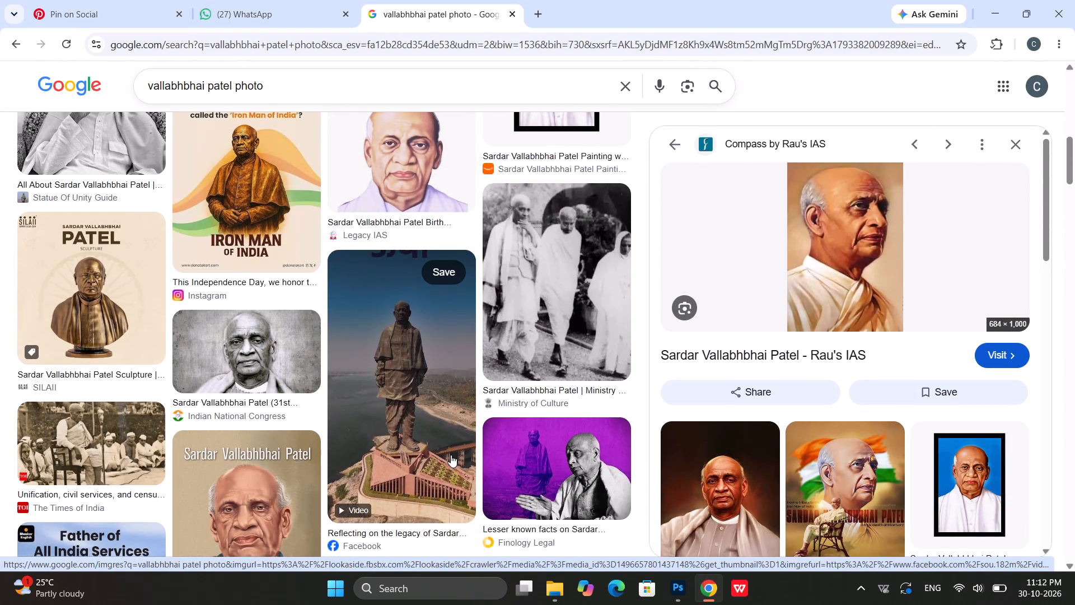
scroll(451, 455, "down", 1)
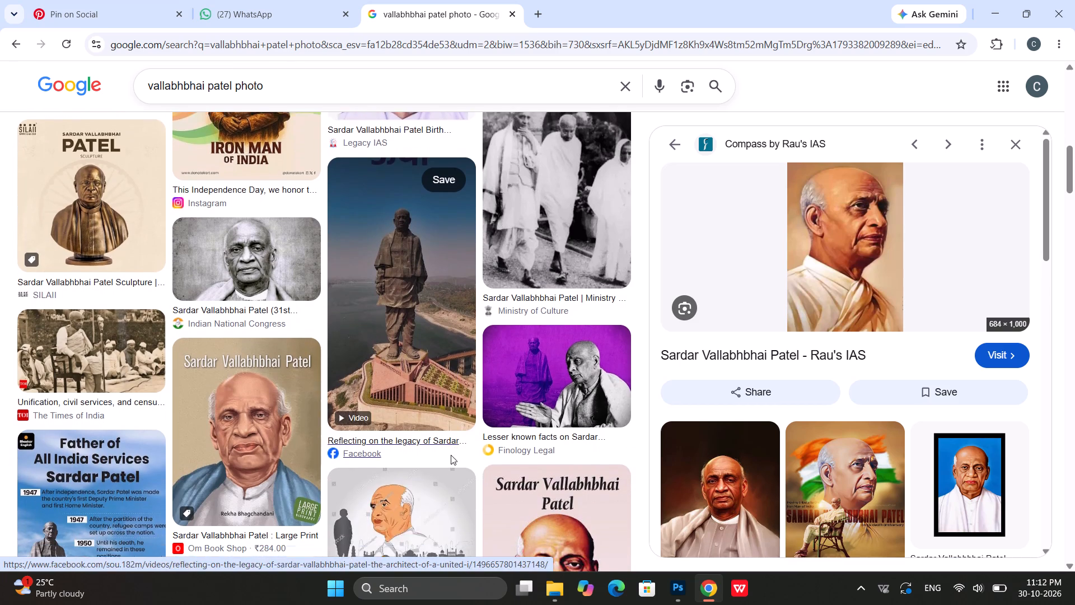
scroll(451, 455, "down", 3)
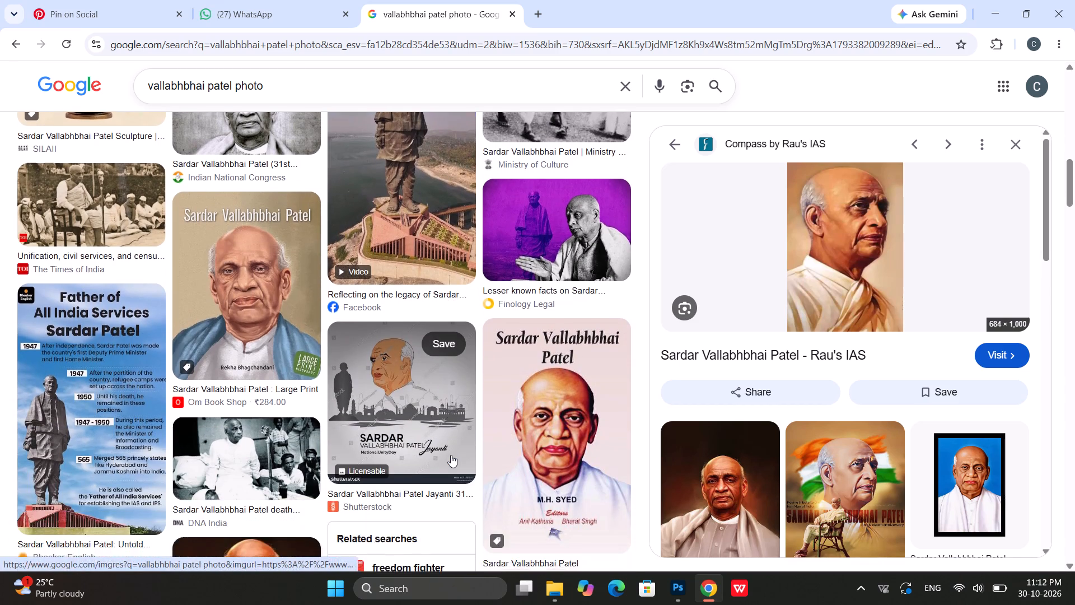
scroll(451, 455, "down", 2)
scroll(451, 455, "up", 3)
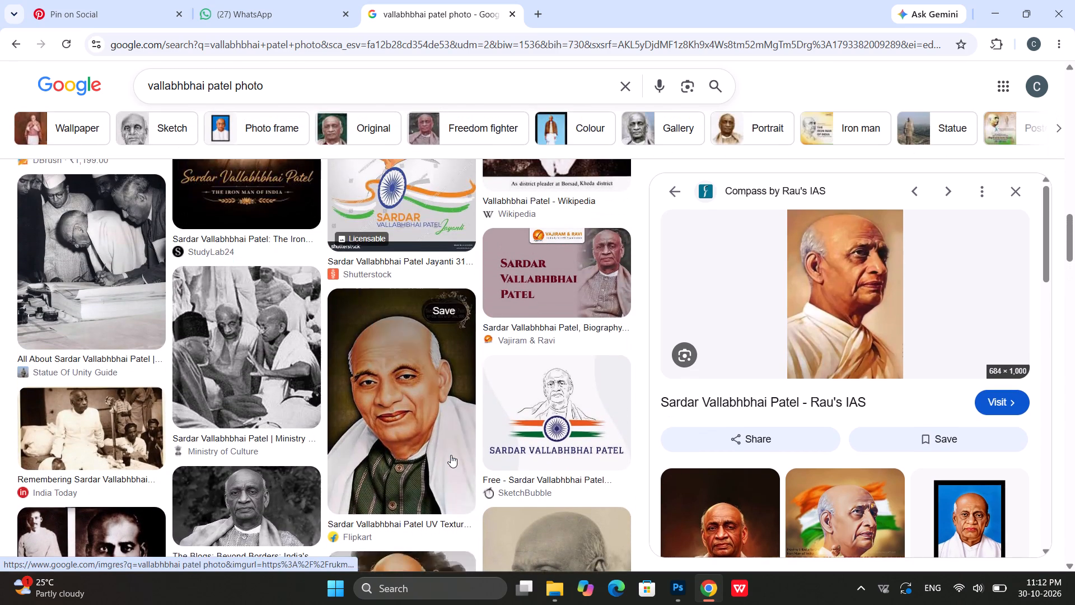
scroll(451, 455, "up", 1)
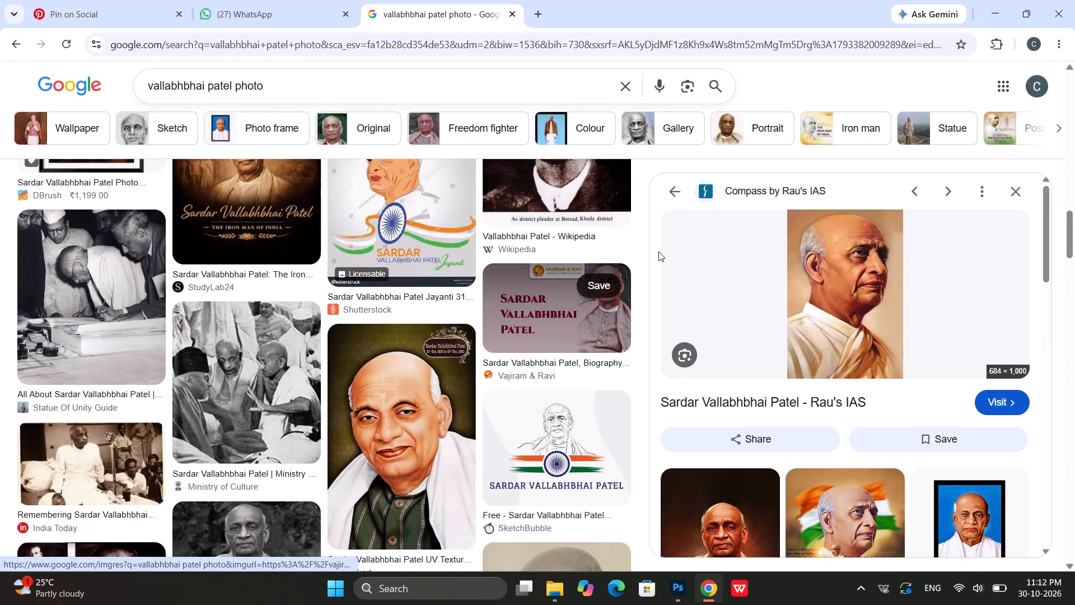
left_click(1005, 1)
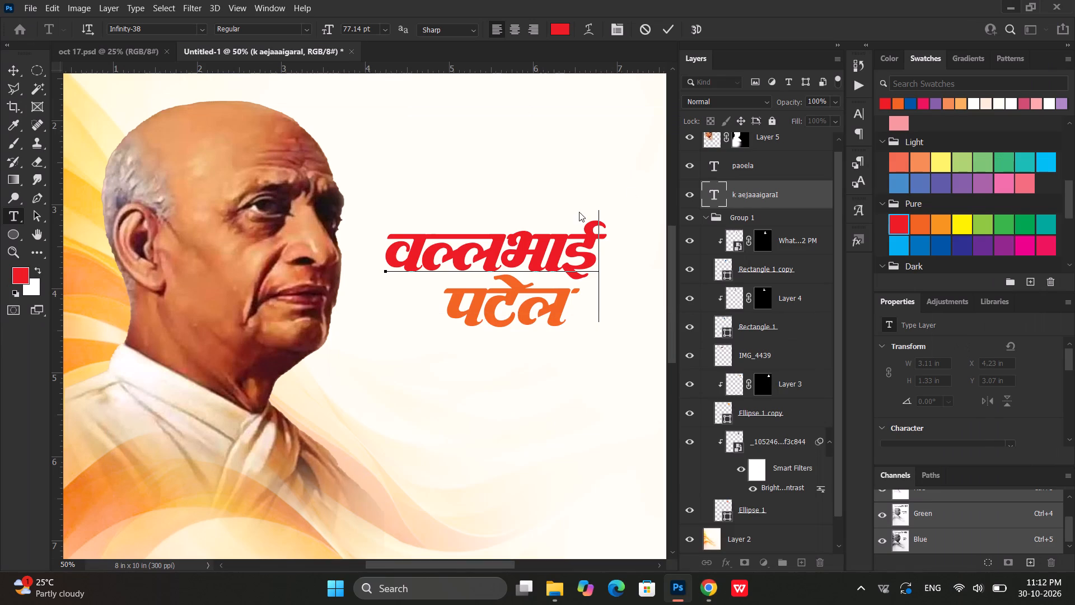
Shift the वल्लभाई line about 0.08 in left above पटेल.
left_click(6, 72)
left_click_drag(562, 247, 555, 248)
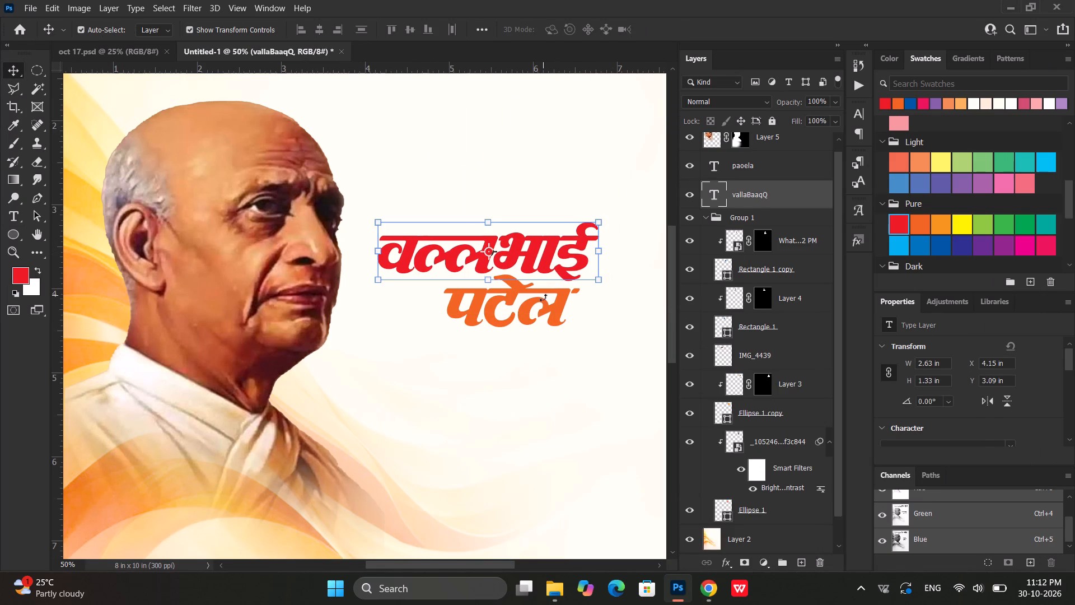
Scale the वल्लभाई and पटेल lines together to about 110% and reposition them at X 4.39 in, Y 3.29 in.
left_click(546, 297, "shift")
key("ctrl+minus")
key("ctrl+minus")
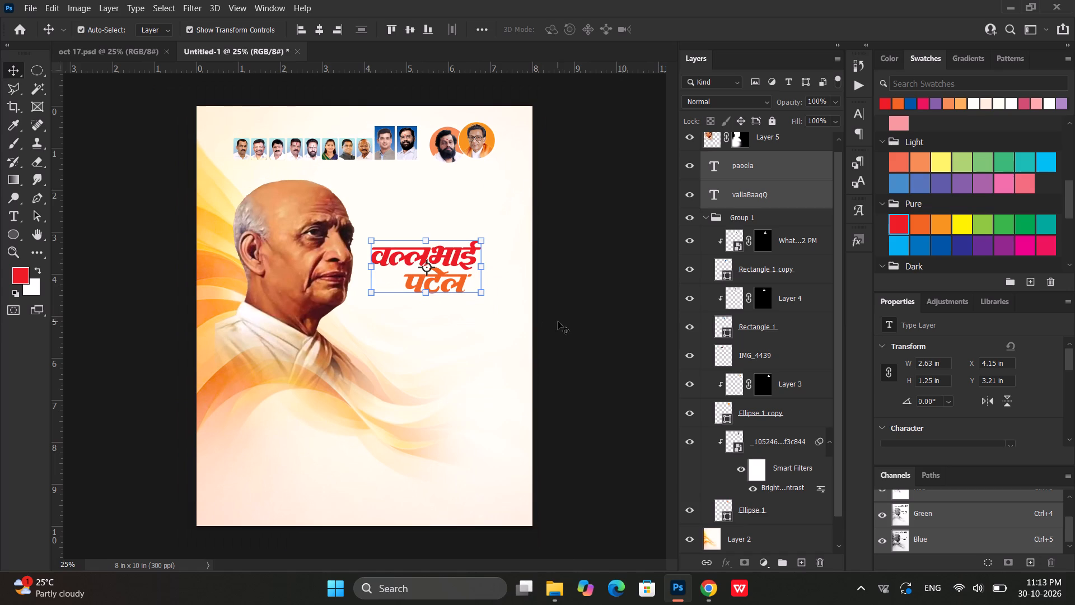
left_click_drag(480, 239, 492, 235)
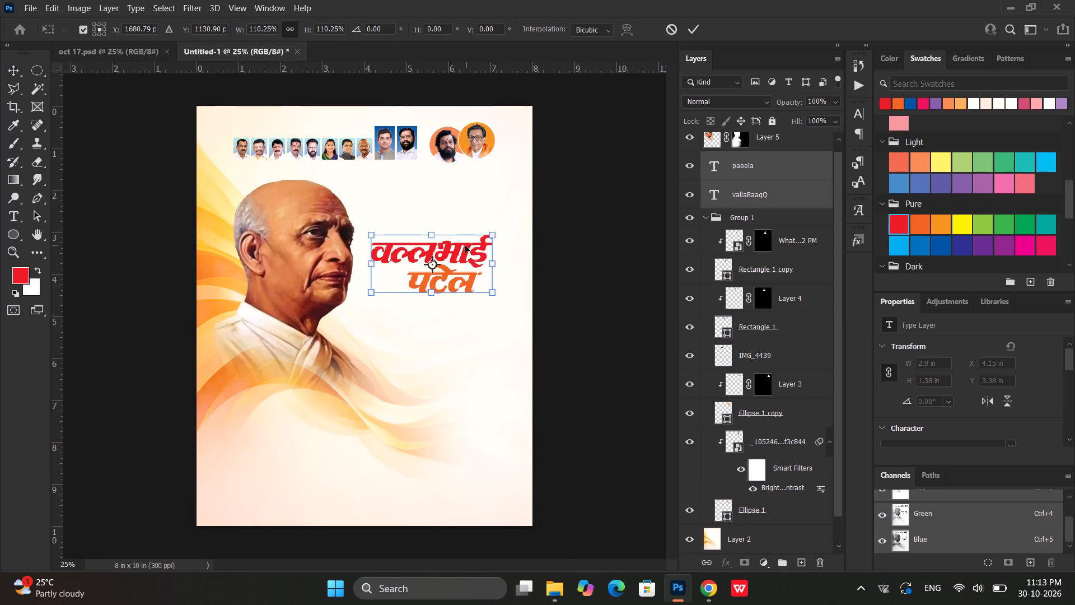
left_click_drag(464, 246, 471, 255)
key("Return")
left_click(653, 228)
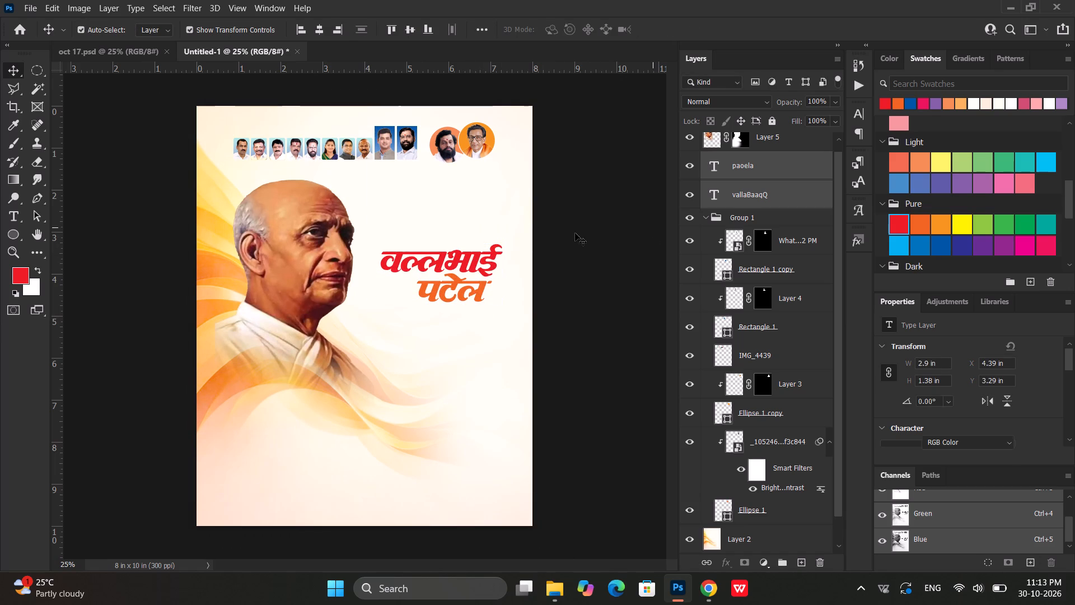
Duplicate the वल्लभाई line and place the copy about 0.7 in above the original.
left_click(460, 253)
key("ctrl+equal")
key("ctrl+equal")
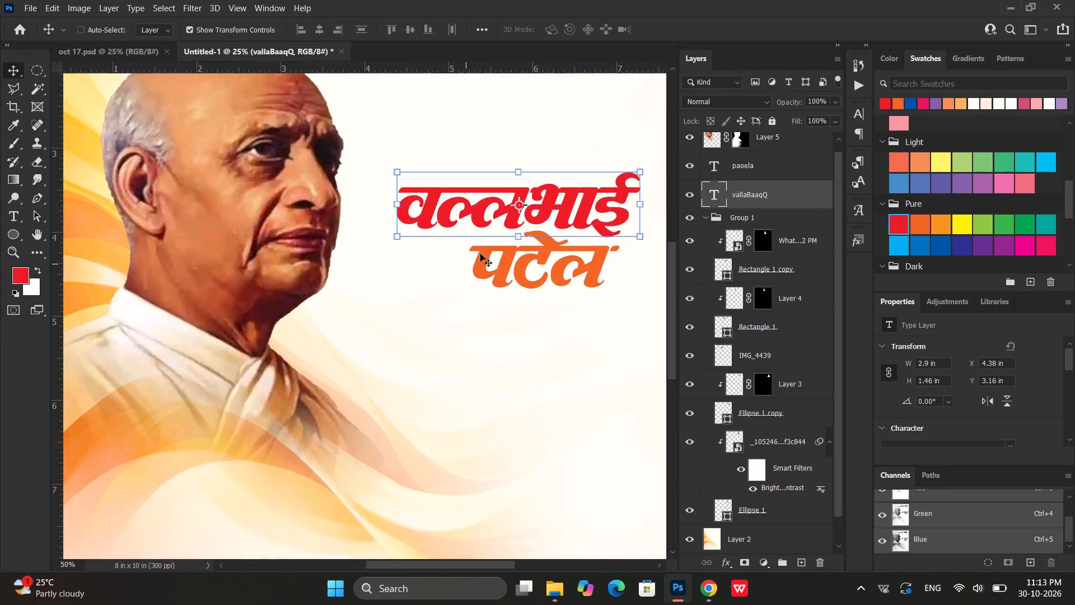
left_click_drag(550, 199, 540, 119, "alt+shift")
double_click(540, 119)
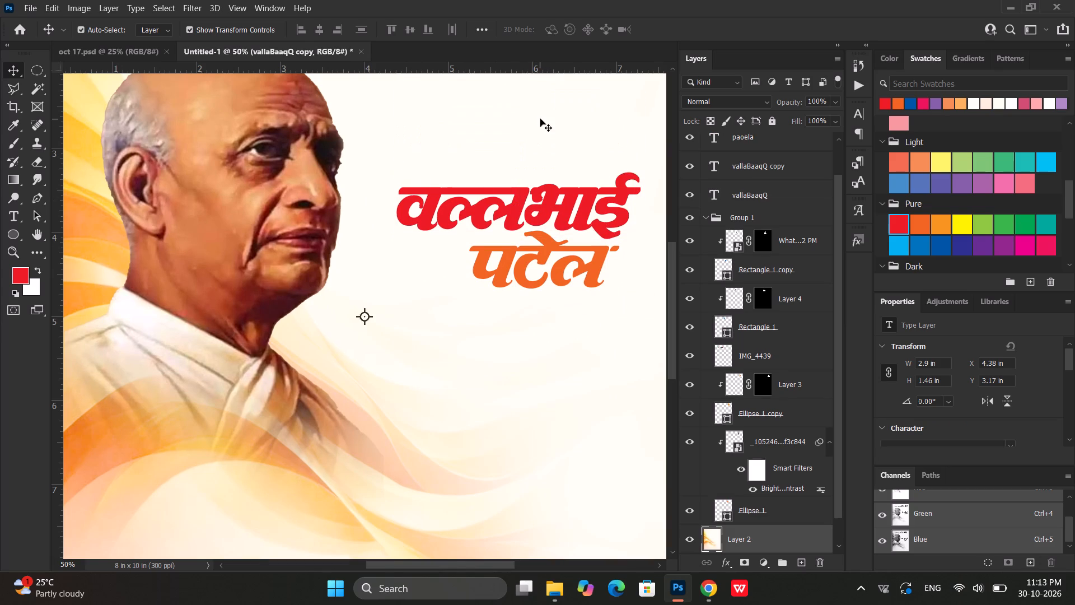
left_click(550, 183)
left_click_drag(552, 193, 550, 135)
Change the duplicated top title line's text to सरदार.
double_click(550, 135)
type("sae")
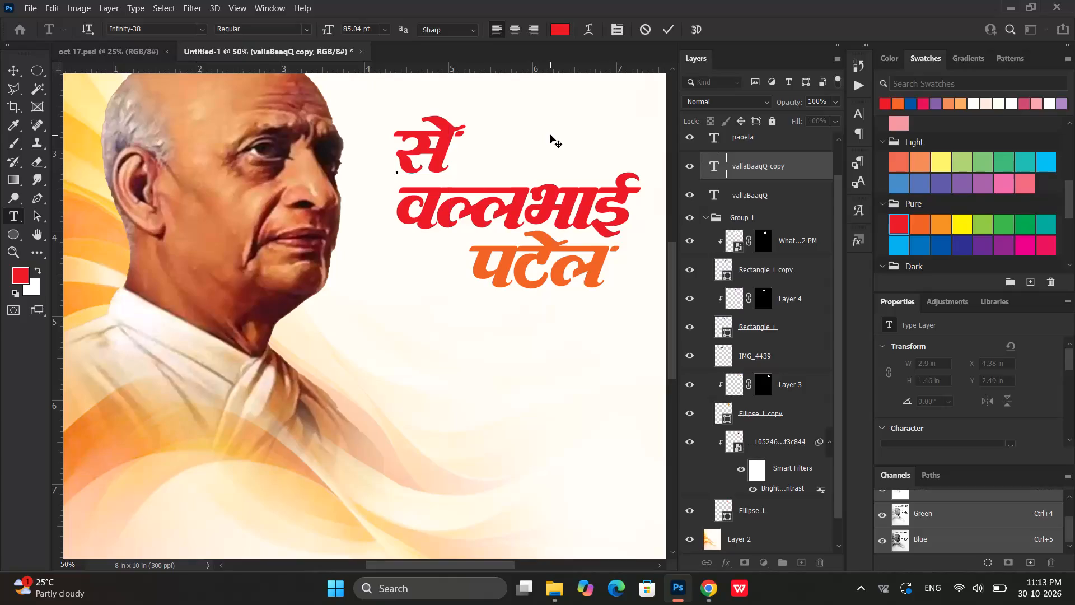
key("BackSpace")
type("rda")
key("r")
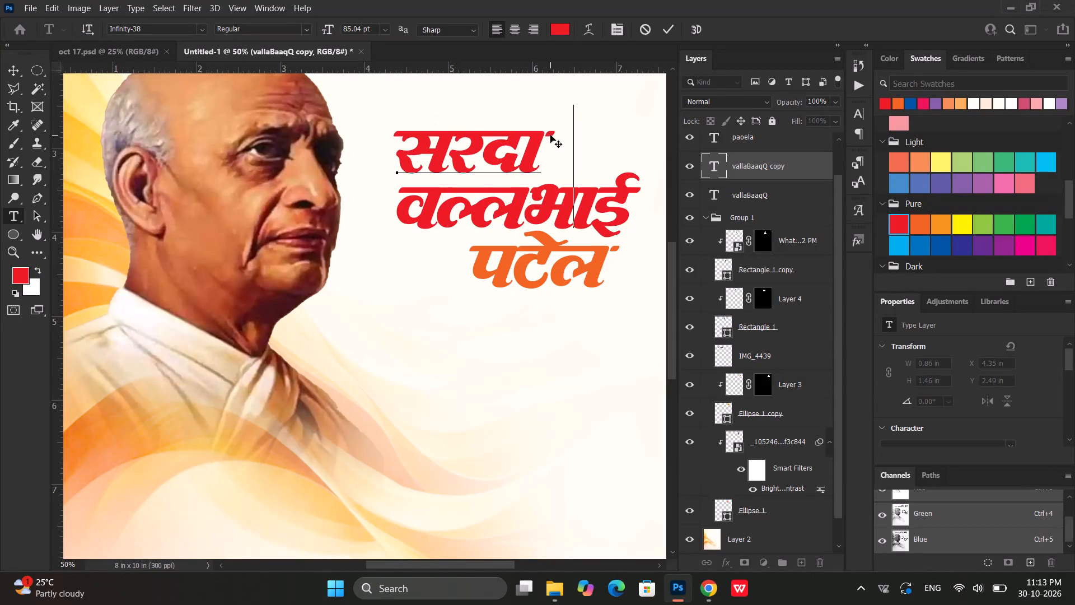
Set the सरदार line's font to Infinity - 27.
key("ctrl+a")
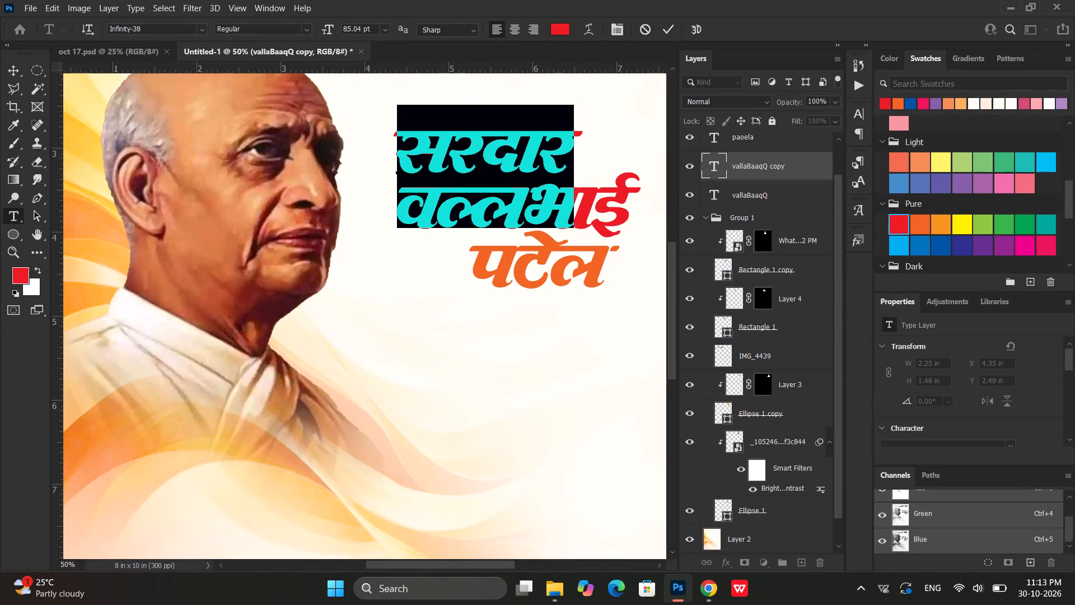
left_click(190, 27)
type("inf")
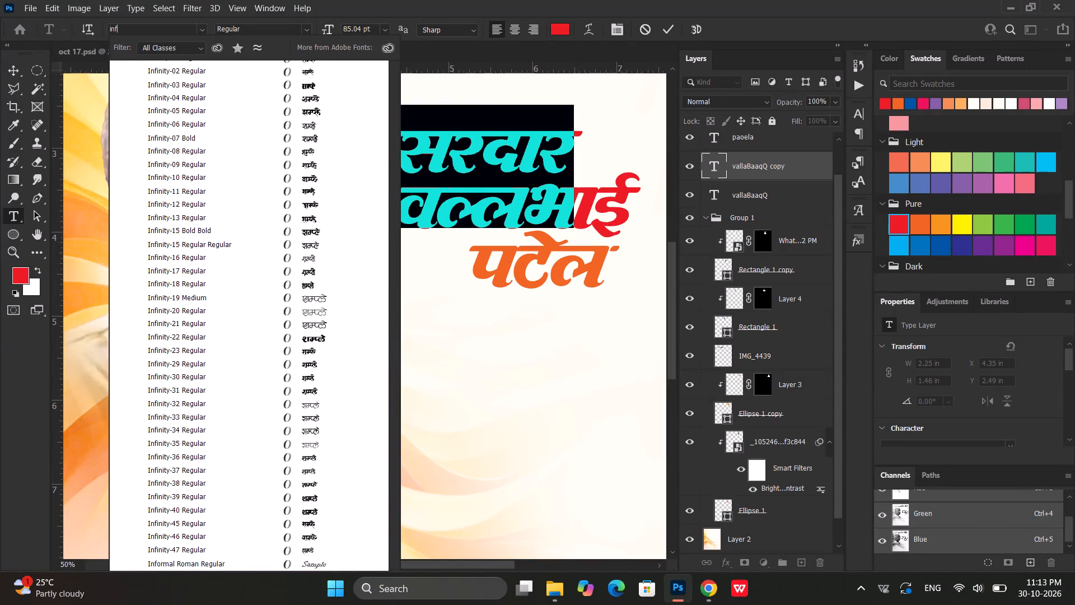
key("Down")
key("Down")
key("Down")
key("Down")
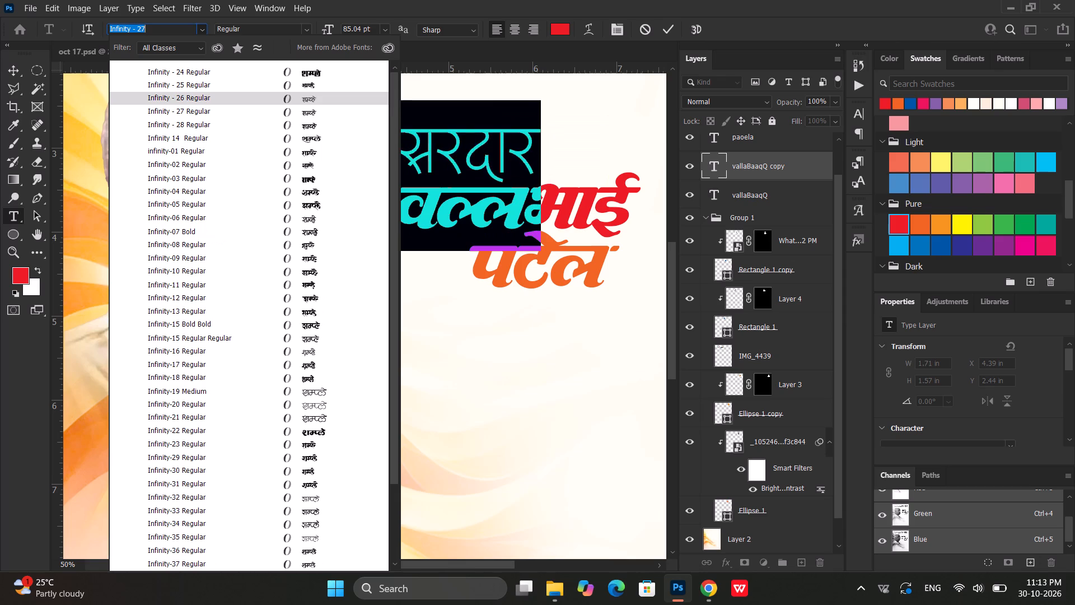
key("Return")
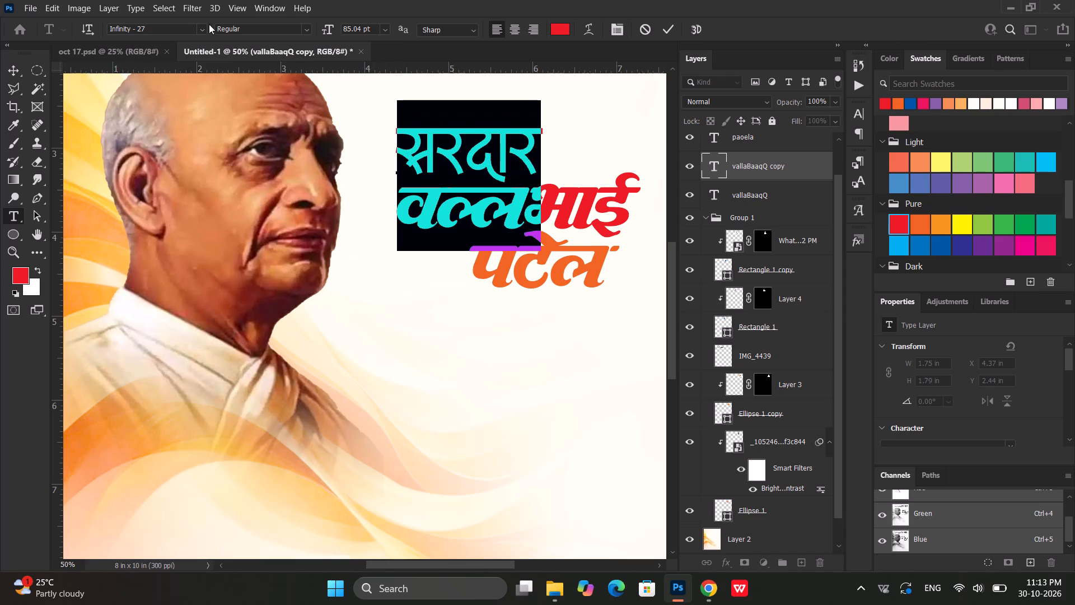
left_click(672, 25)
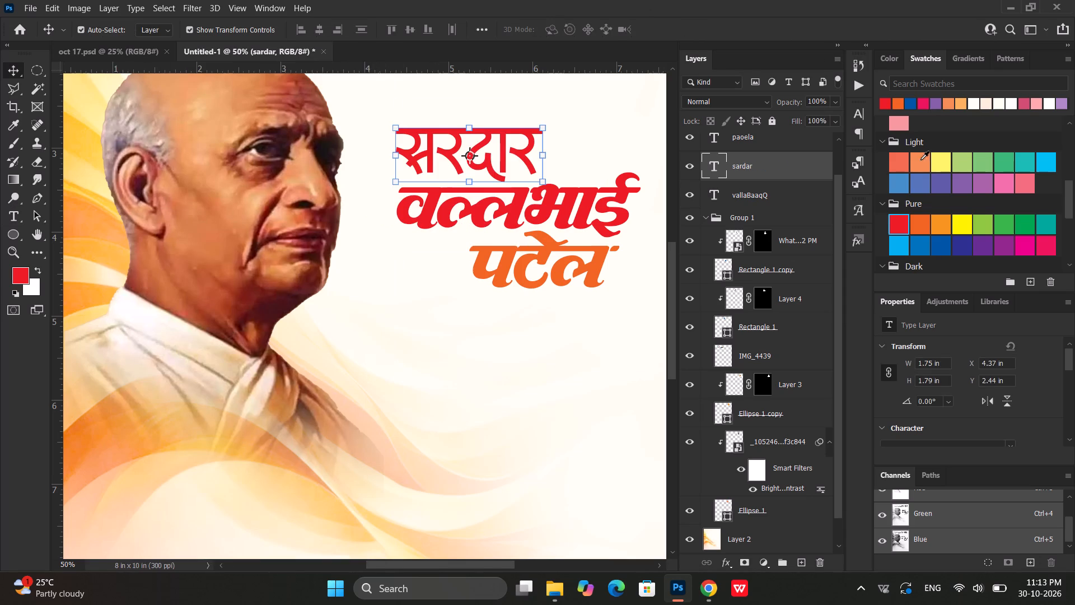
Recolour the सरदार line with the violet-blue swatch from the Light set.
left_click(940, 191)
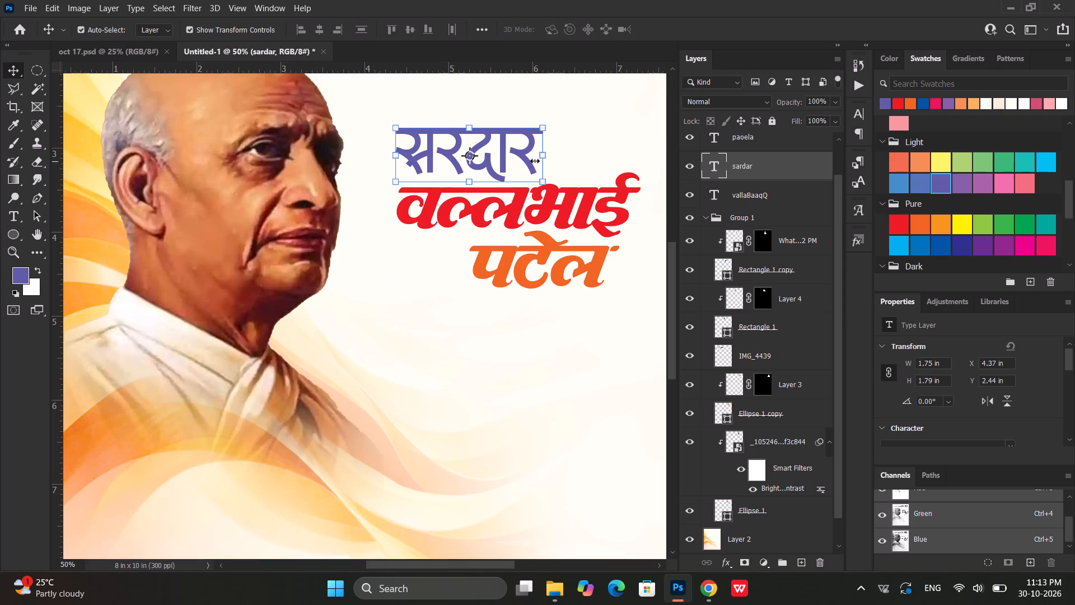
Move the सरदार line about 0.65 in right and 0.09 in down so it sits centred over वल्लभाई.
left_click_drag(518, 152, 568, 166)
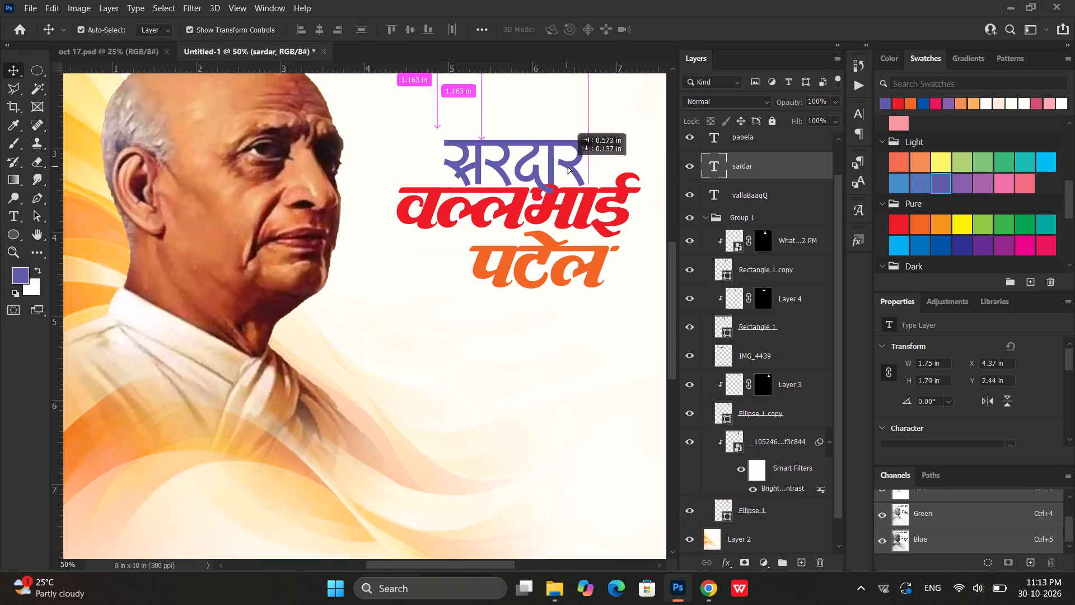
left_click_drag(568, 166, 572, 160)
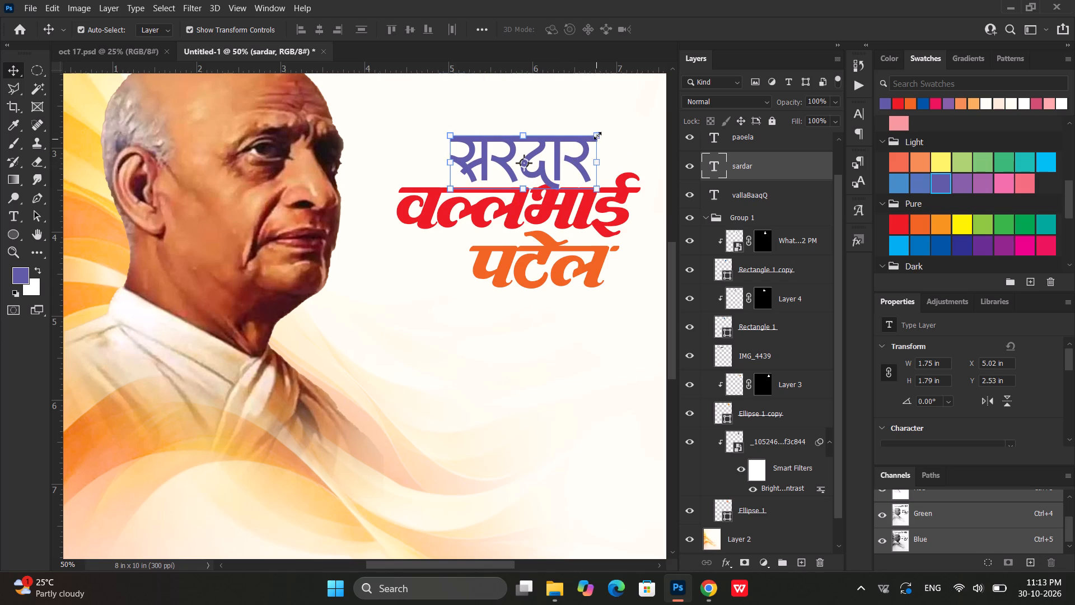
Scale the सरदार line about its centre to about 71% and nudge it up about 0.07 in above वल्लभाई.
left_click_drag(597, 134, 571, 147, "alt")
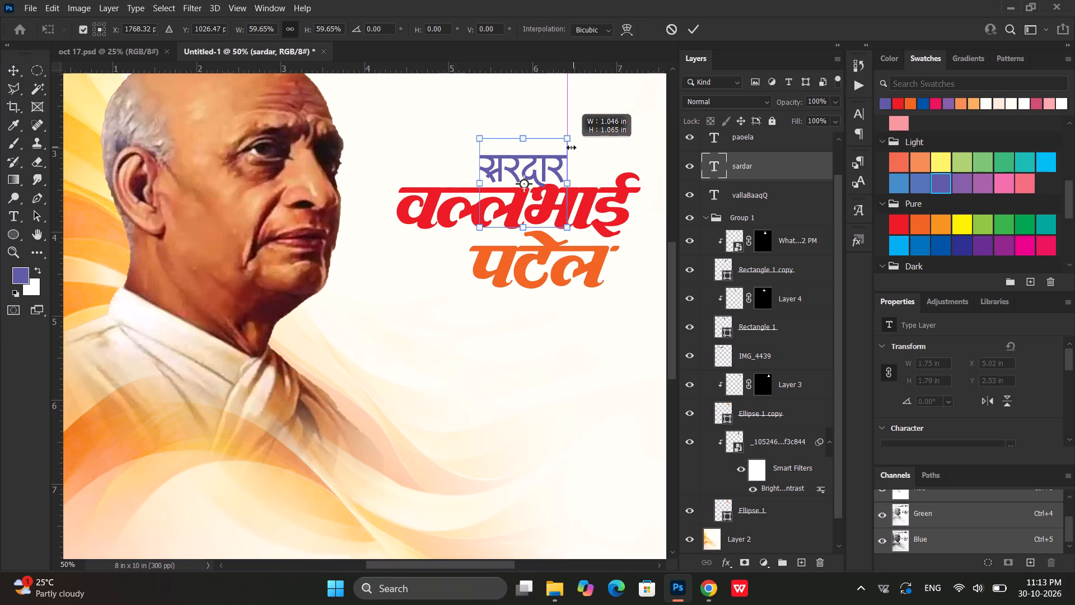
left_click_drag(571, 147, 576, 144, "alt")
key("Return")
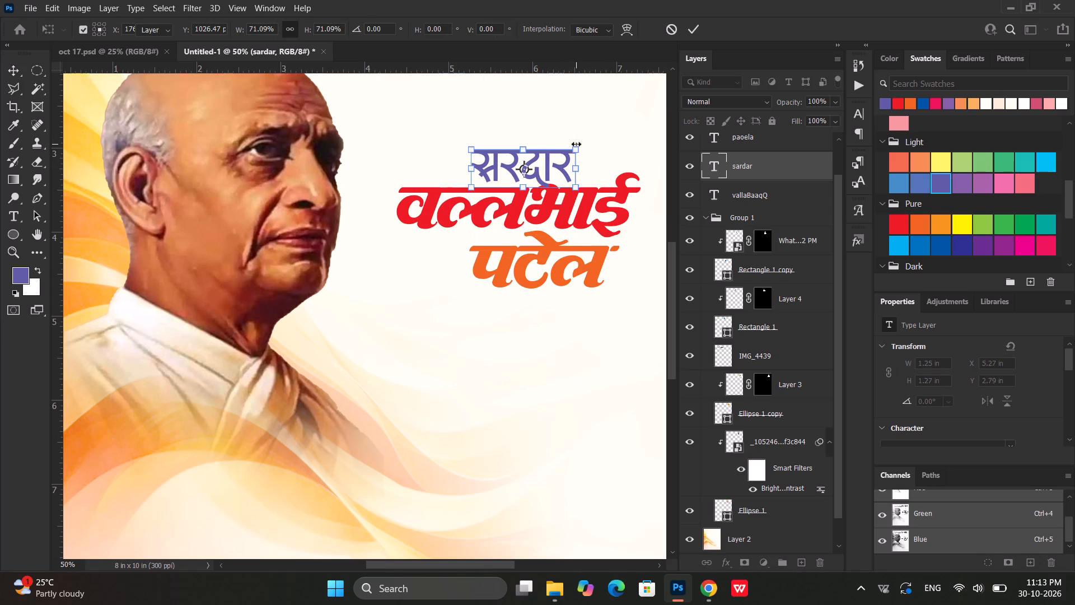
key("shift+Up")
key("shift+Up")
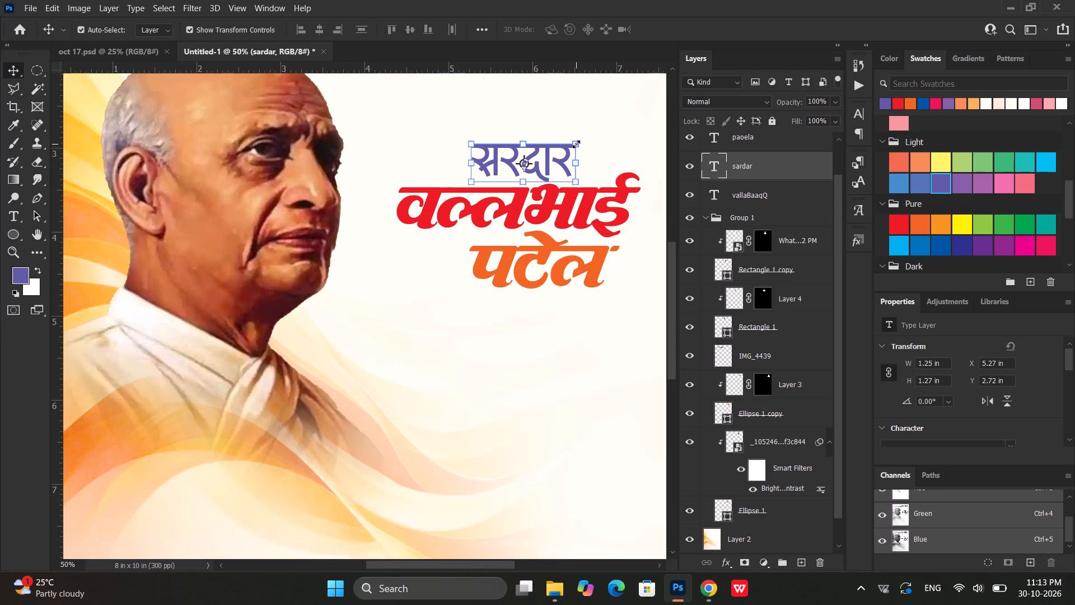
Recolour the सरदार line with the dark violet-blue swatch from the Pure set.
left_click(578, 431)
key("ctrl+minus")
key("ctrl+0")
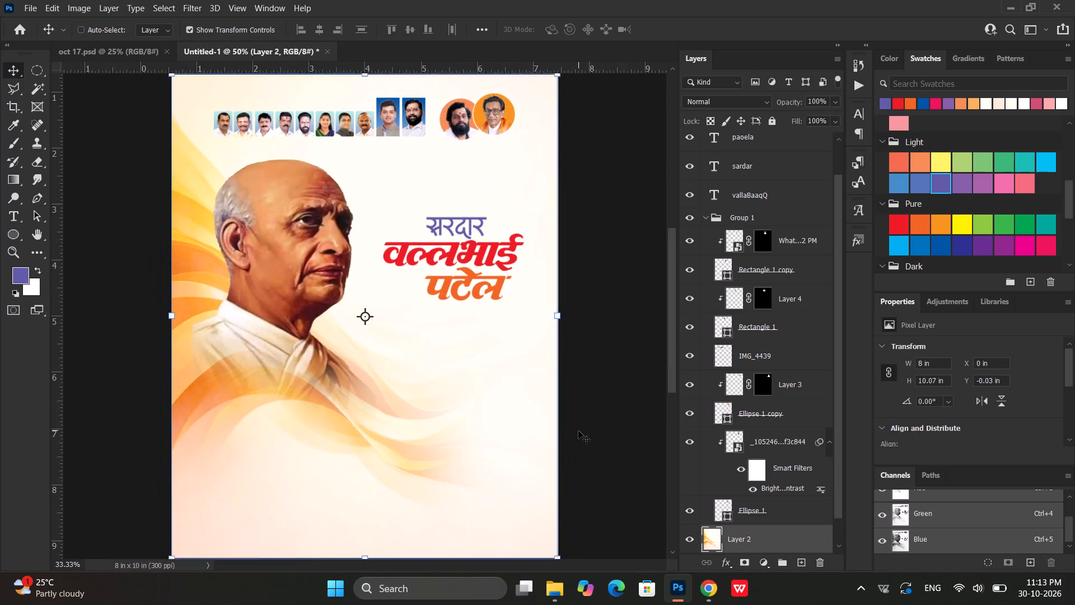
left_click(605, 296)
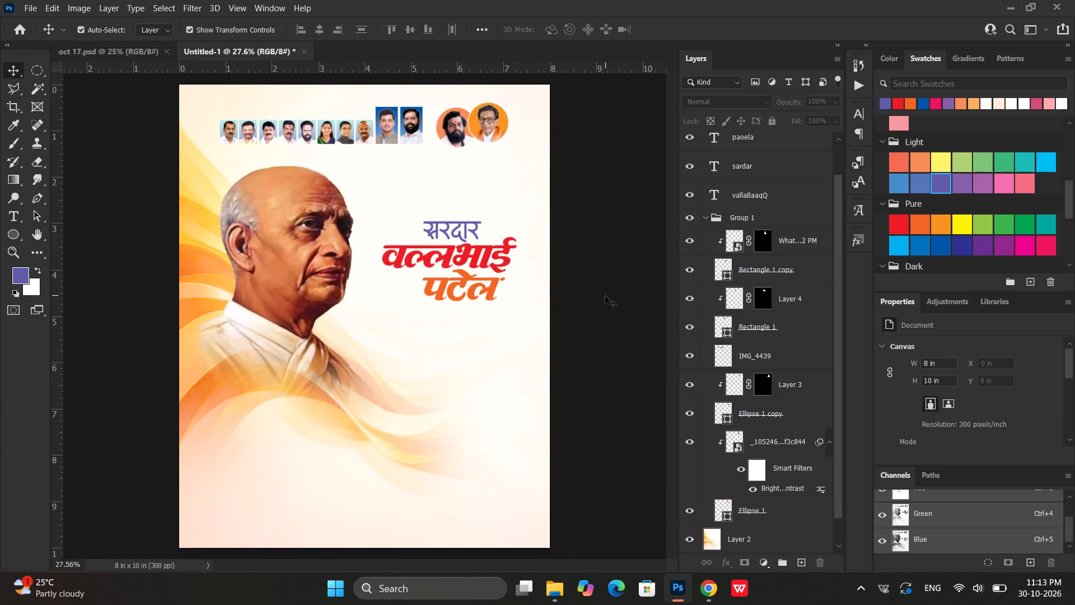
left_click(461, 229)
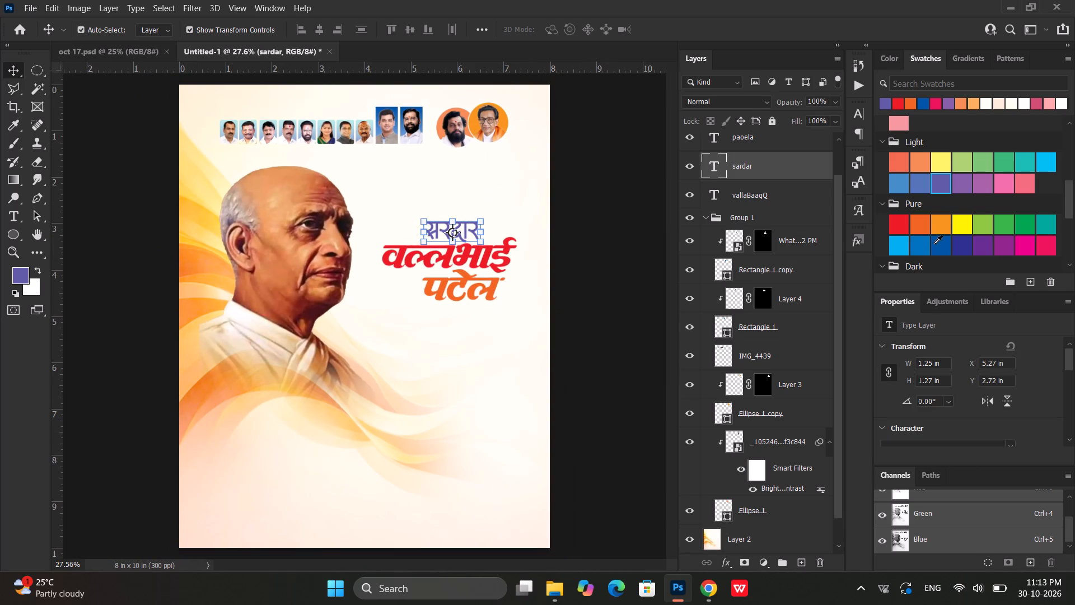
left_click(955, 243)
left_click(587, 260)
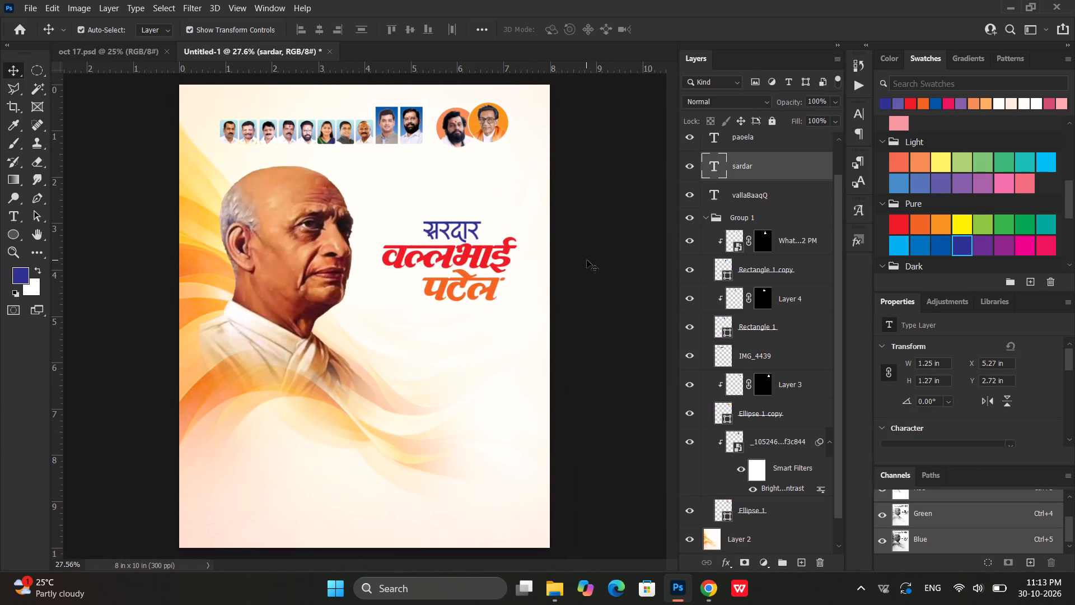
Link the three title text layers paoela, sardar and vallaBaaqQ together.
left_click(457, 224)
left_click(492, 259, "shift")
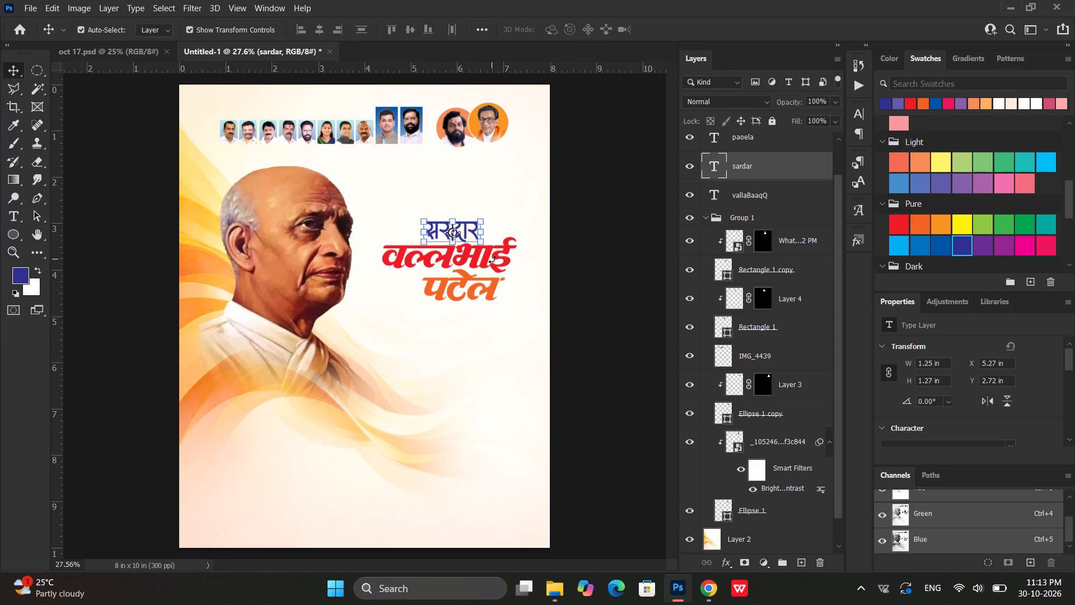
left_click(685, 30)
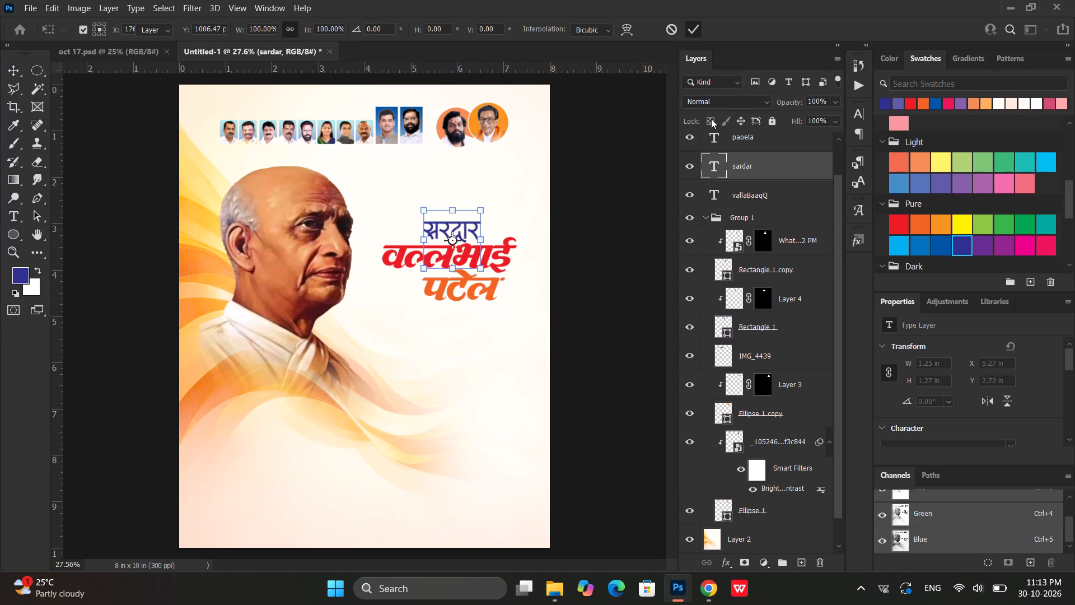
scroll(711, 119, "up", 2)
left_click(744, 142)
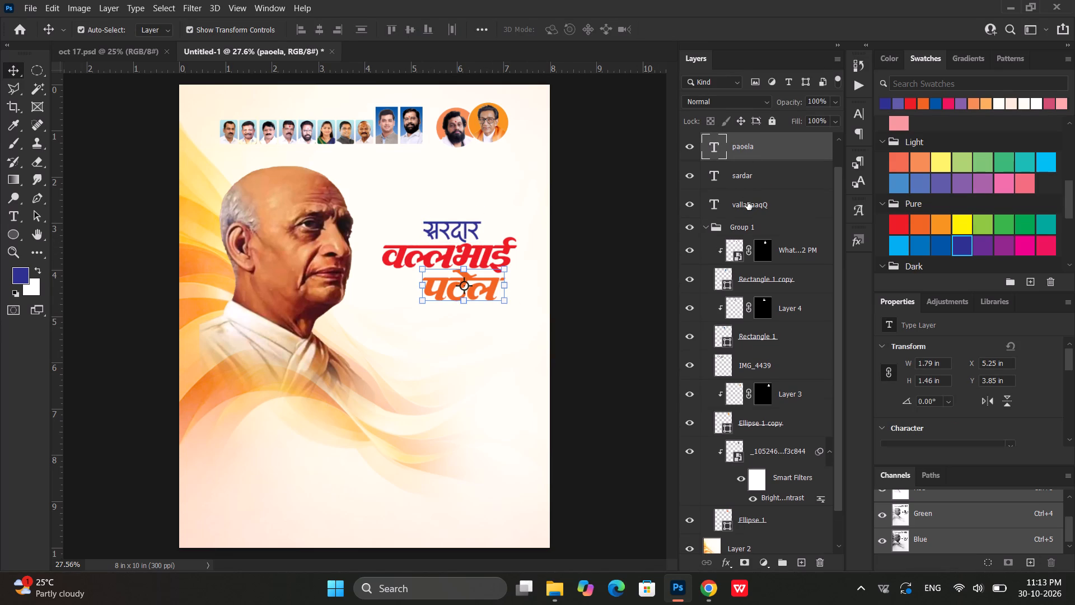
left_click(747, 202, "shift")
left_click(703, 564)
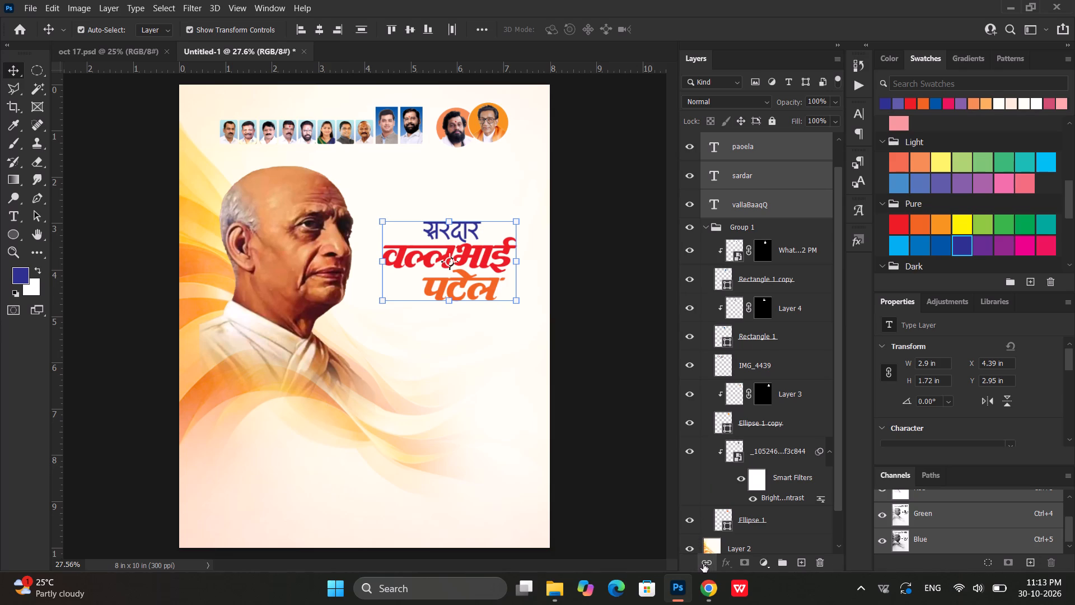
Scale the linked title block up to about 106%, roughly 3.07 x 1.82 in, keeping its lower-left corner fixed.
left_click_drag(517, 222, 525, 217)
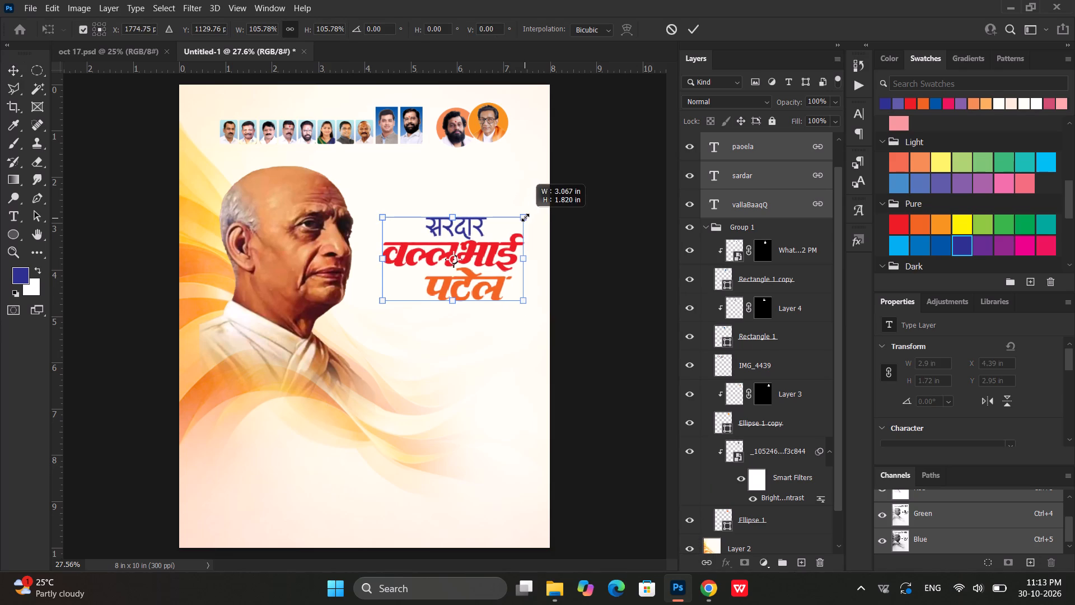
key("Return")
left_click(589, 89)
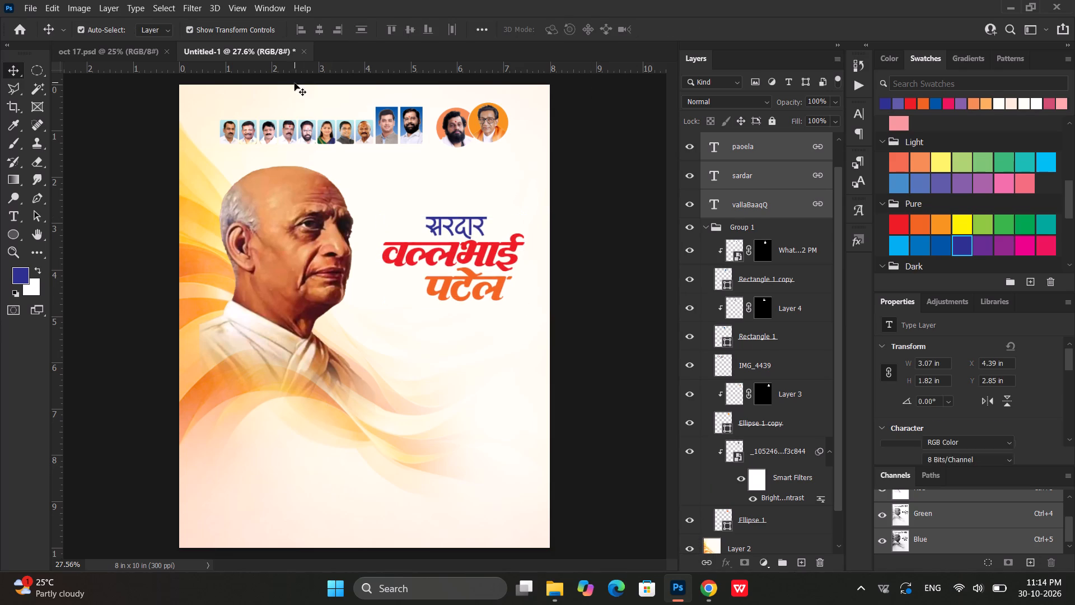
Copy the निमित्त सर्वांना मंगलमय शुभेच्छा text layer from oct 17.psd into the poster, placing it just below पटेल.
left_click(121, 49)
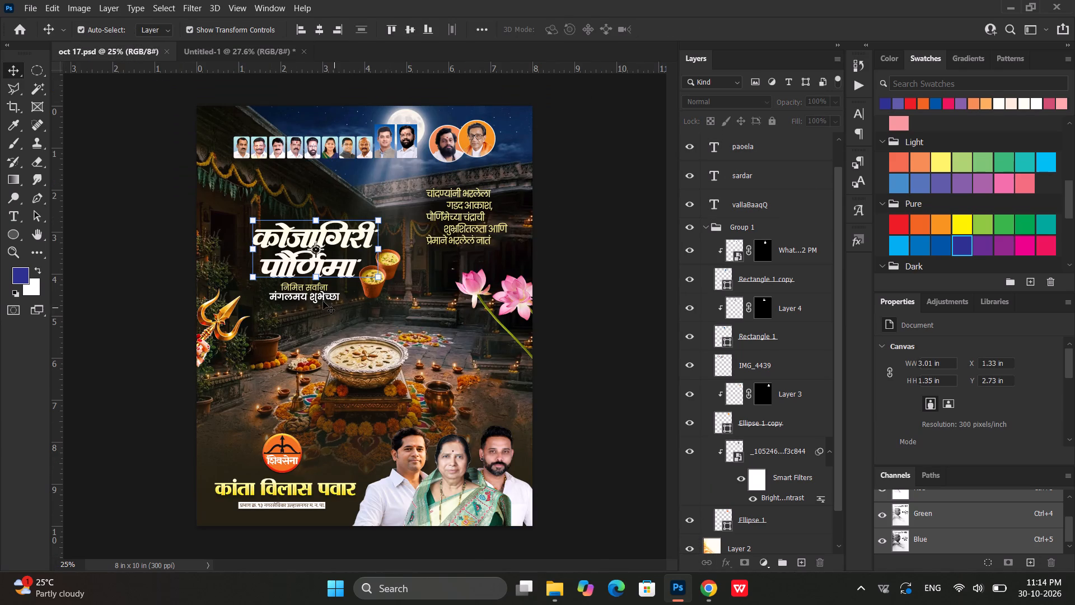
left_click(320, 299)
left_click_drag(775, 259, 467, 114)
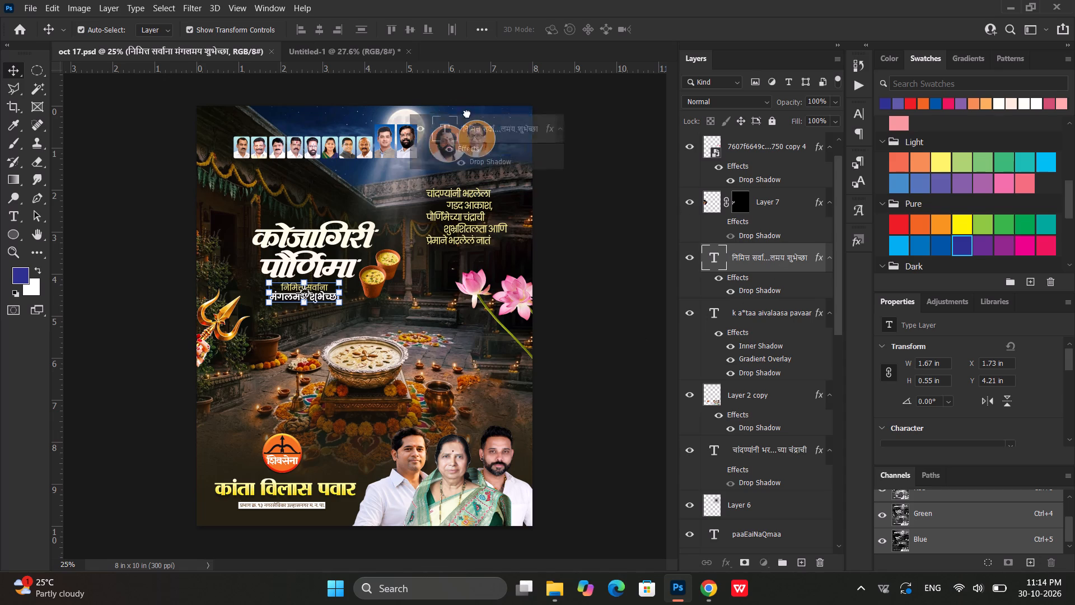
left_click_drag(467, 114, 446, 325)
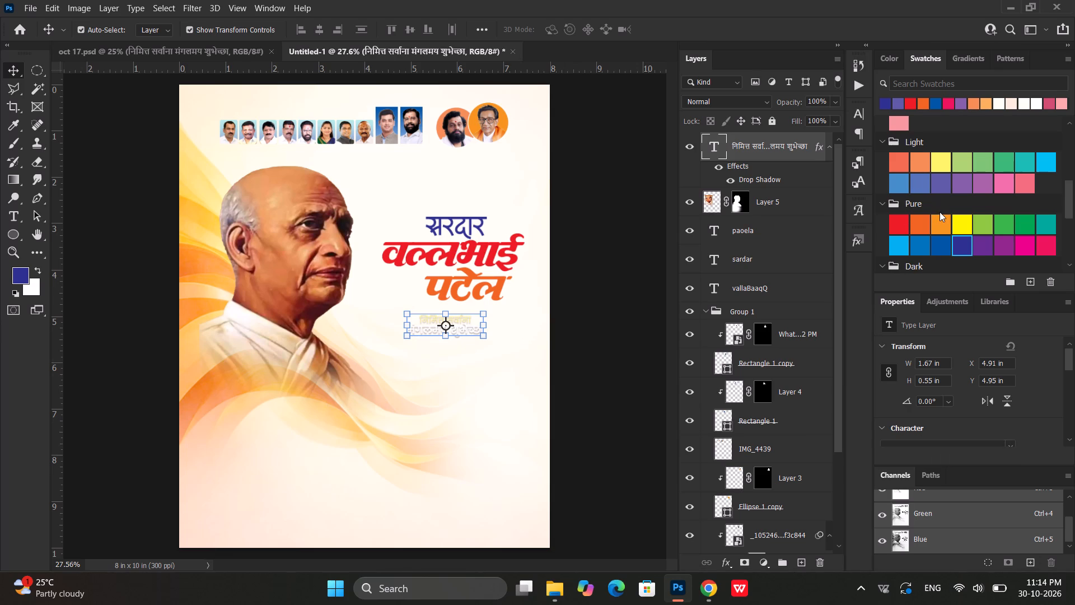
Recolour the copied greeting text with the dark brown swatch from the Pale set.
scroll(940, 212, "down", 1)
scroll(992, 245, "down", 1)
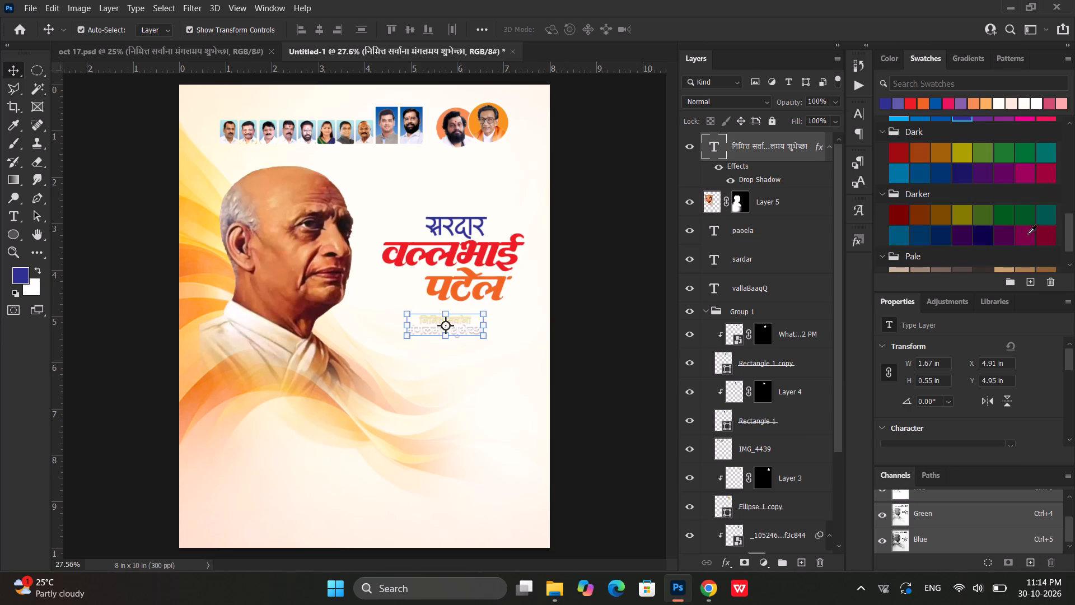
scroll(1030, 238, "down", 1)
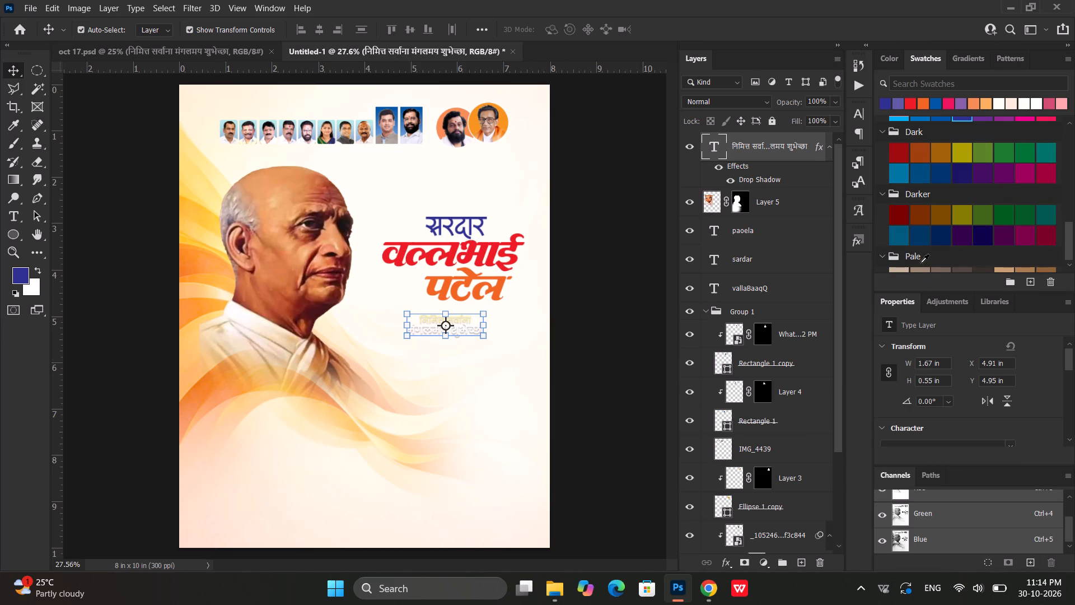
left_click(920, 263)
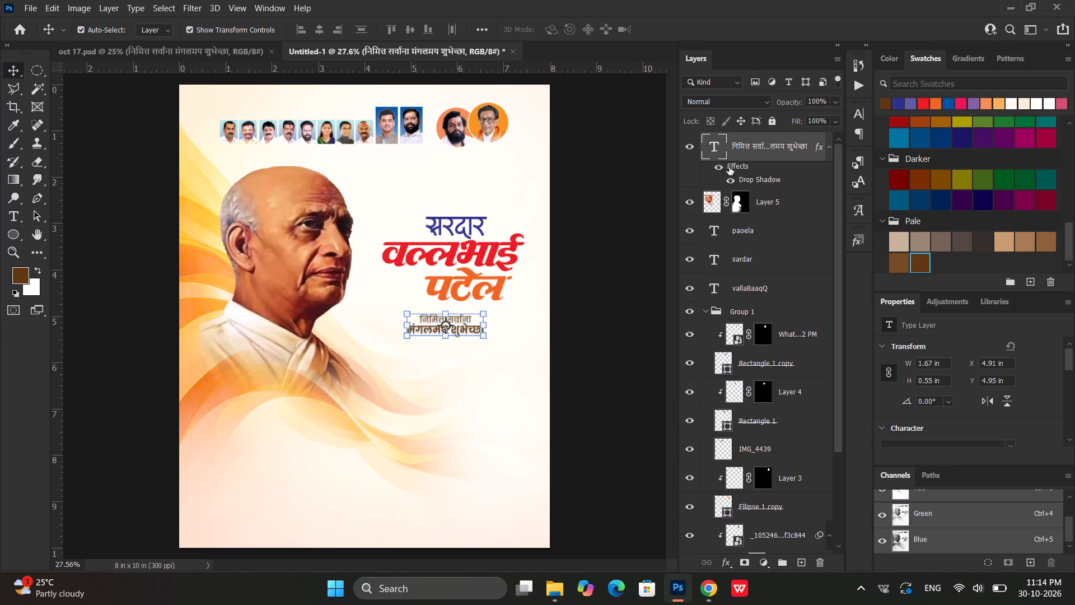
Hide the layer effects on the copied greeting text.
left_click(719, 167)
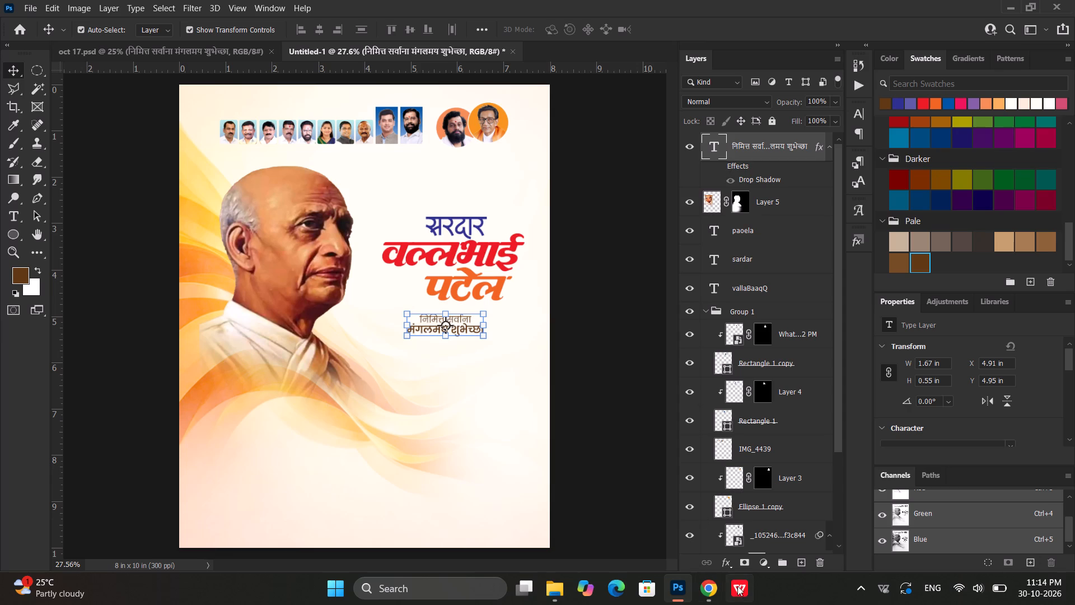
Switch to Chrome and open the shreelipi Unicode converter in a new tab.
left_click(712, 588)
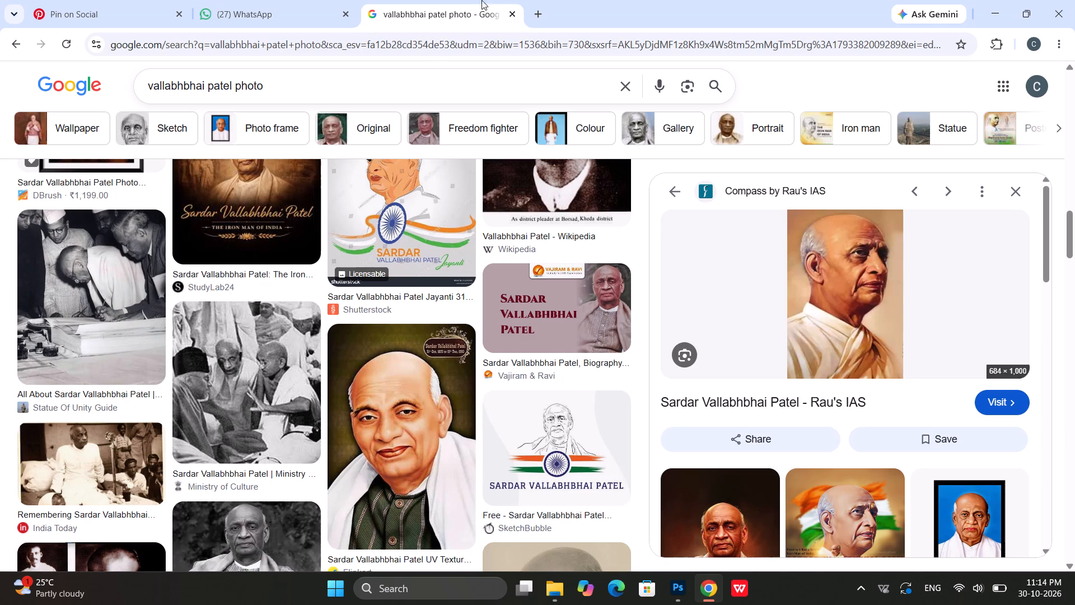
left_click(532, 15)
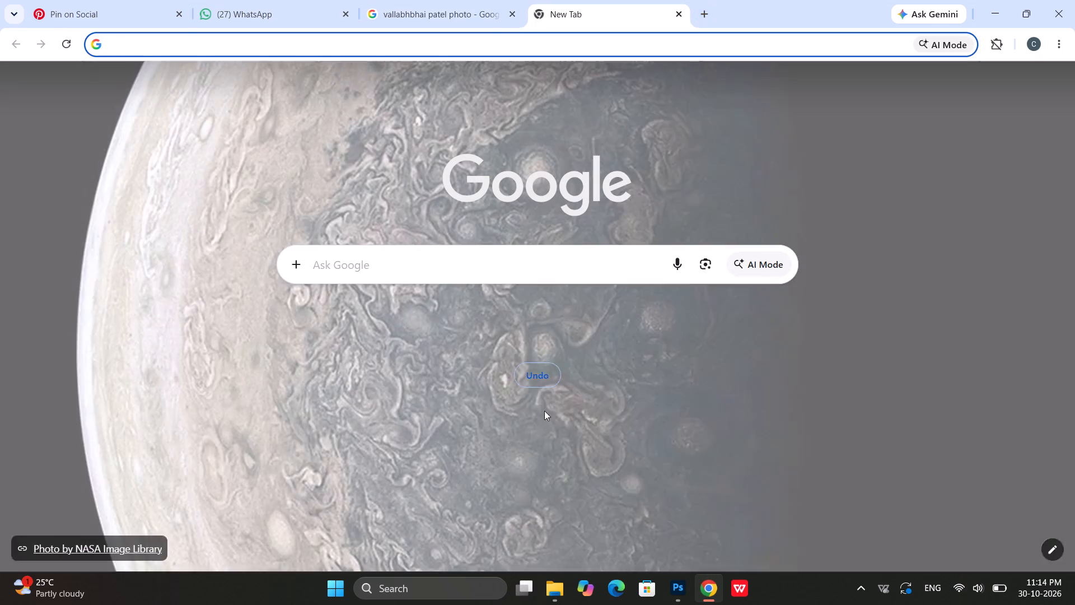
left_click(376, 410)
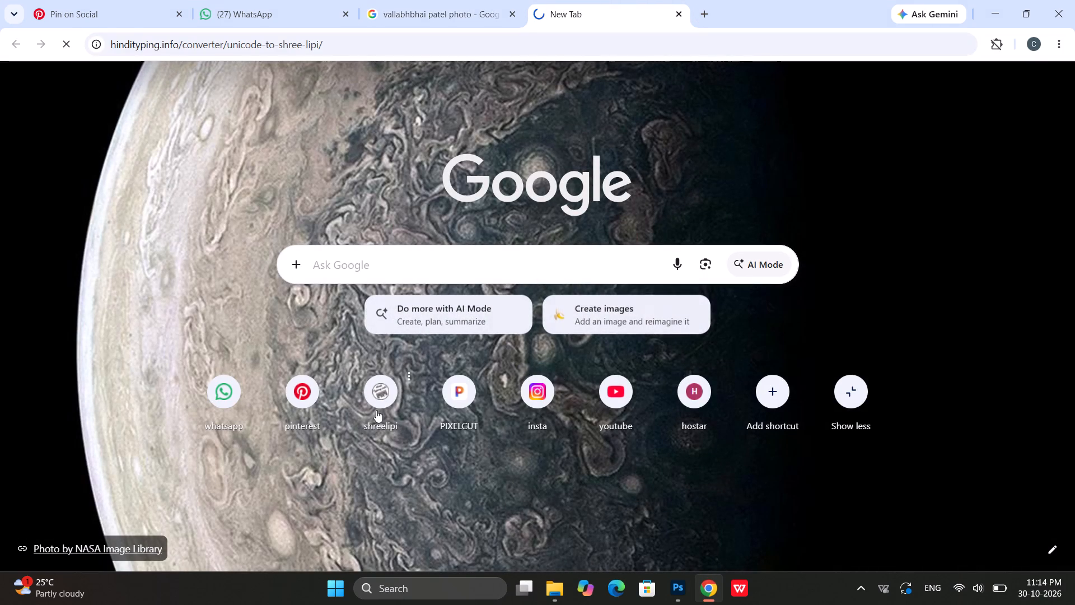